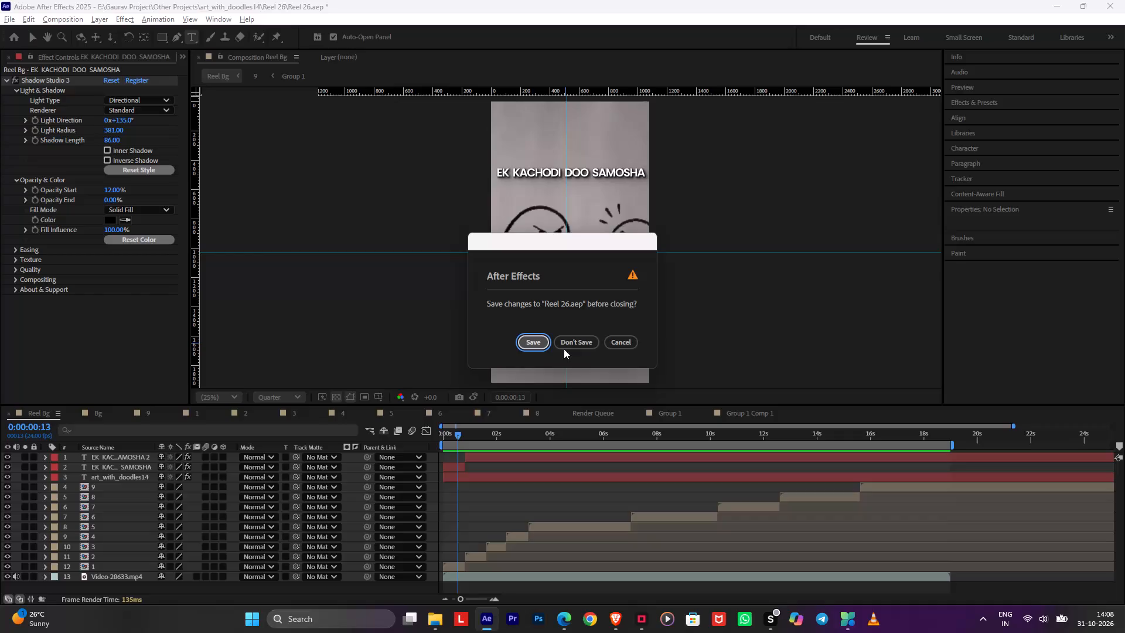
Save the changes to Reel 26.aep while closing the project.
{"action": "left_click", "coordinate": [533, 346]}
{"action": "left_click", "coordinate": [554, 615]}
{"action": "left_click", "coordinate": [554, 615]}
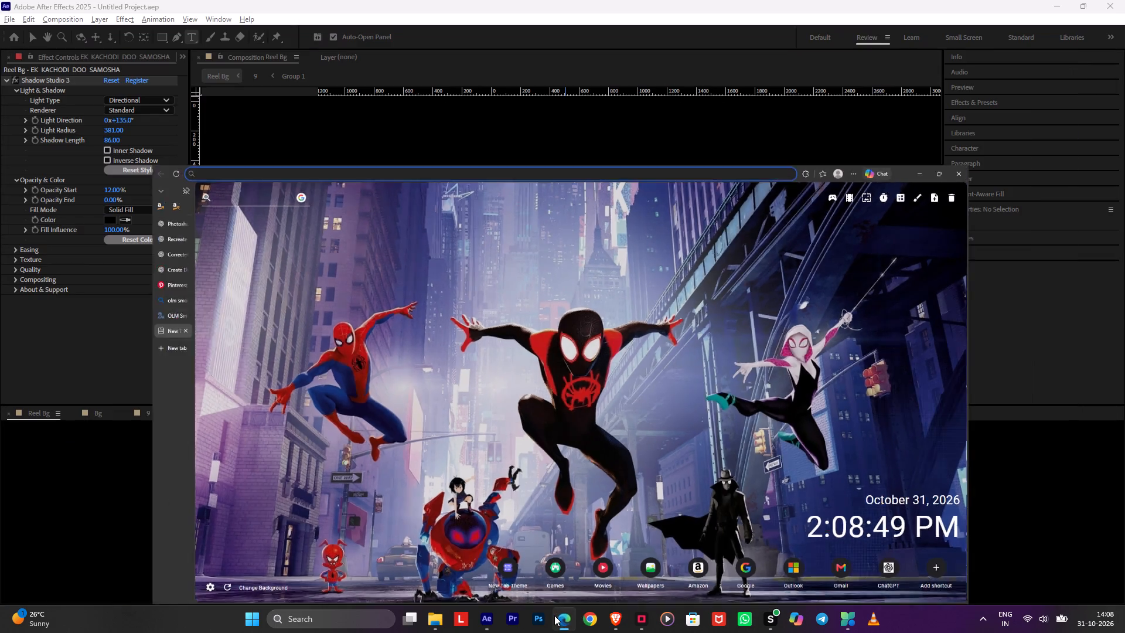
{"action": "left_click", "coordinate": [614, 625]}
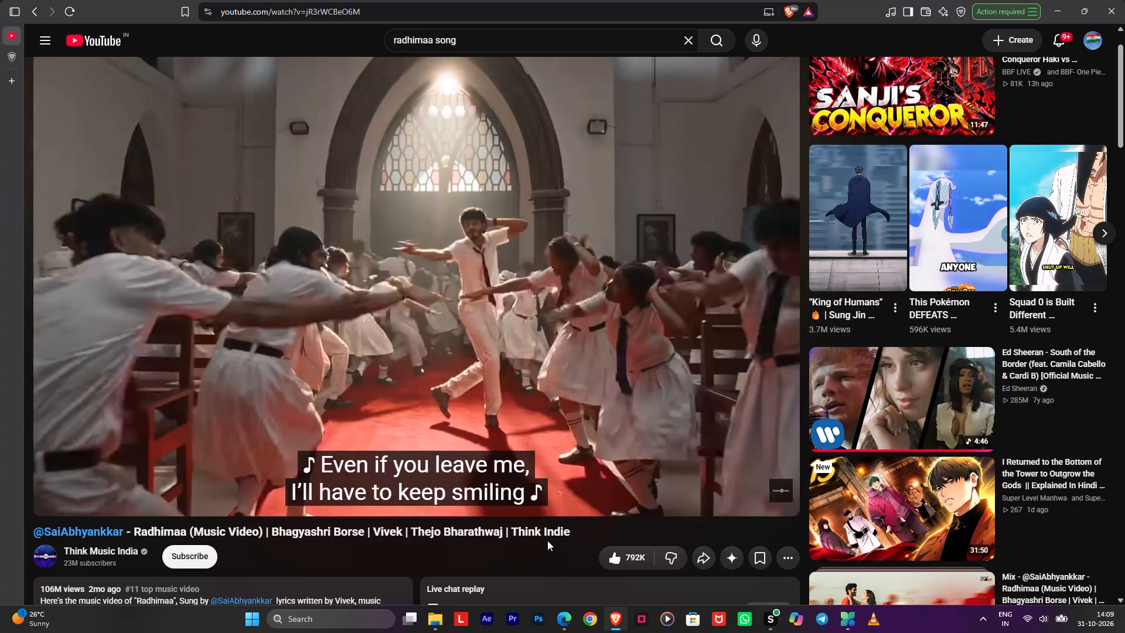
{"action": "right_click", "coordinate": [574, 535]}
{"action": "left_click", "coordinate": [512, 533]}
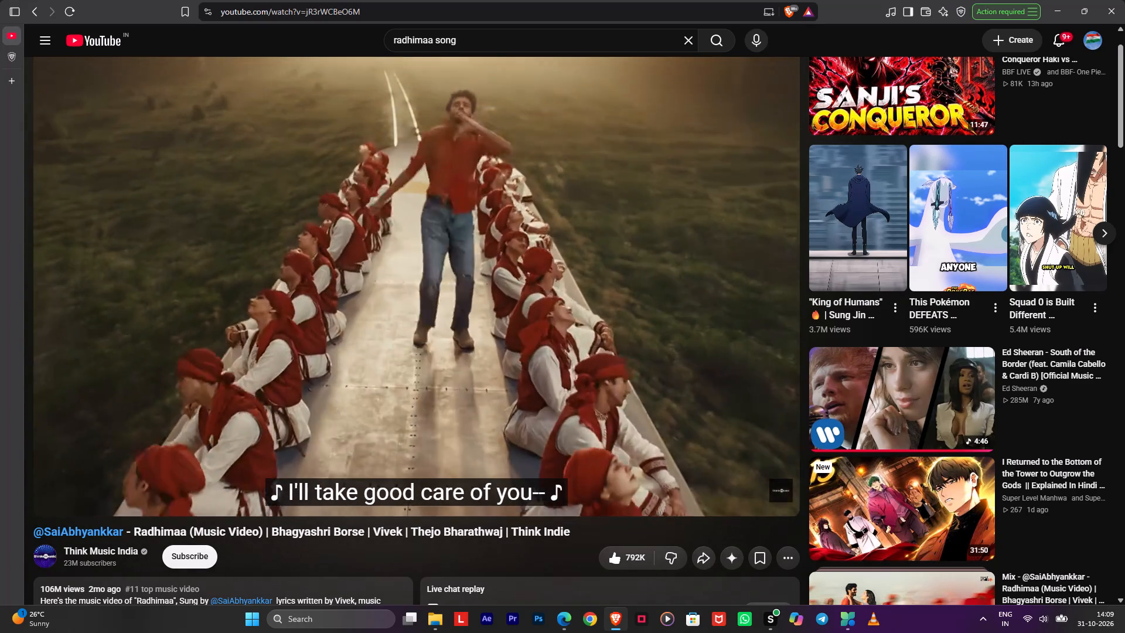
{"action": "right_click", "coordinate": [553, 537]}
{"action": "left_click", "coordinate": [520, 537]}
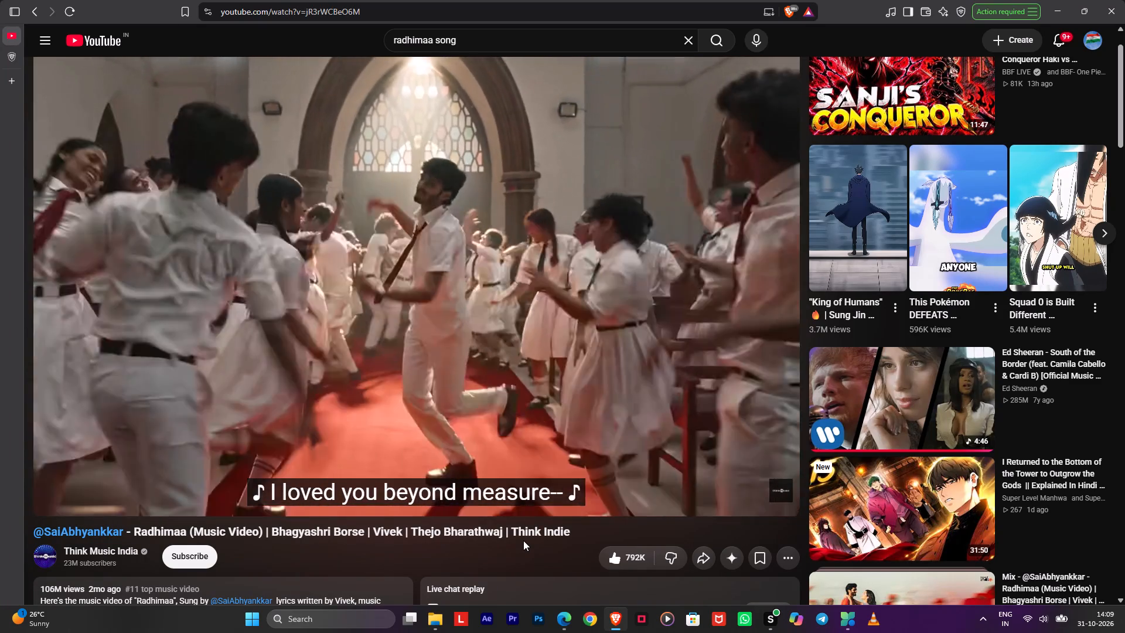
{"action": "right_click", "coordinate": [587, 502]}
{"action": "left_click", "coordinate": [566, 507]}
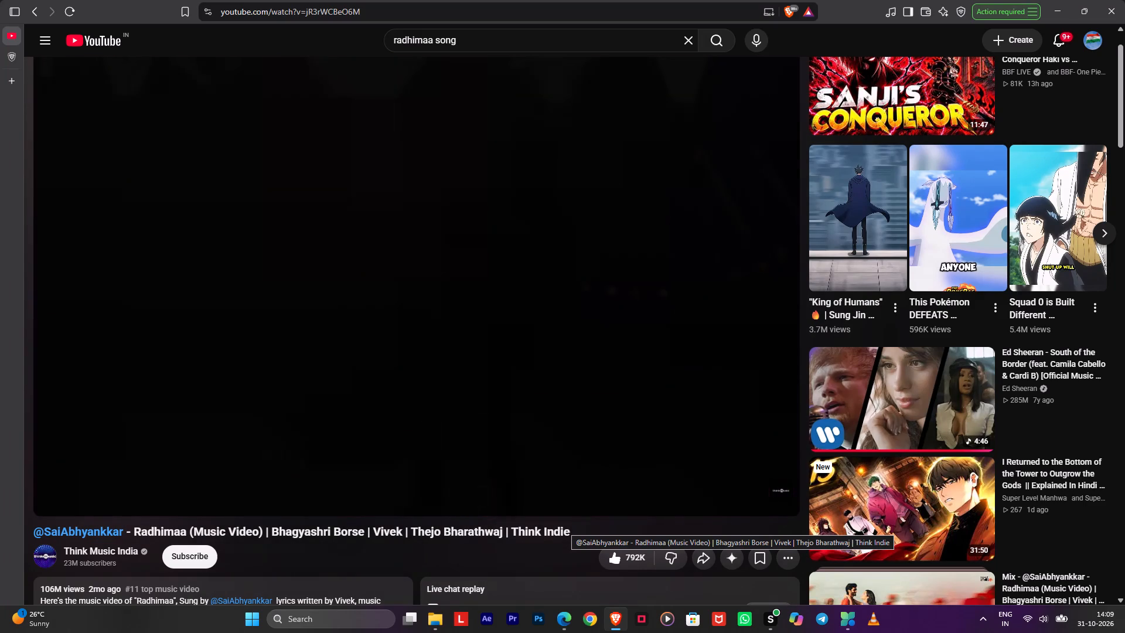
Rewind the Radhimaa music video to within its first few seconds, about 0:05.
{"action": "left_click_drag", "start_coordinate": [545, 478], "coordinate": [450, 473]}
{"action": "left_click_drag", "start_coordinate": [318, 477], "coordinate": [16, 475]}
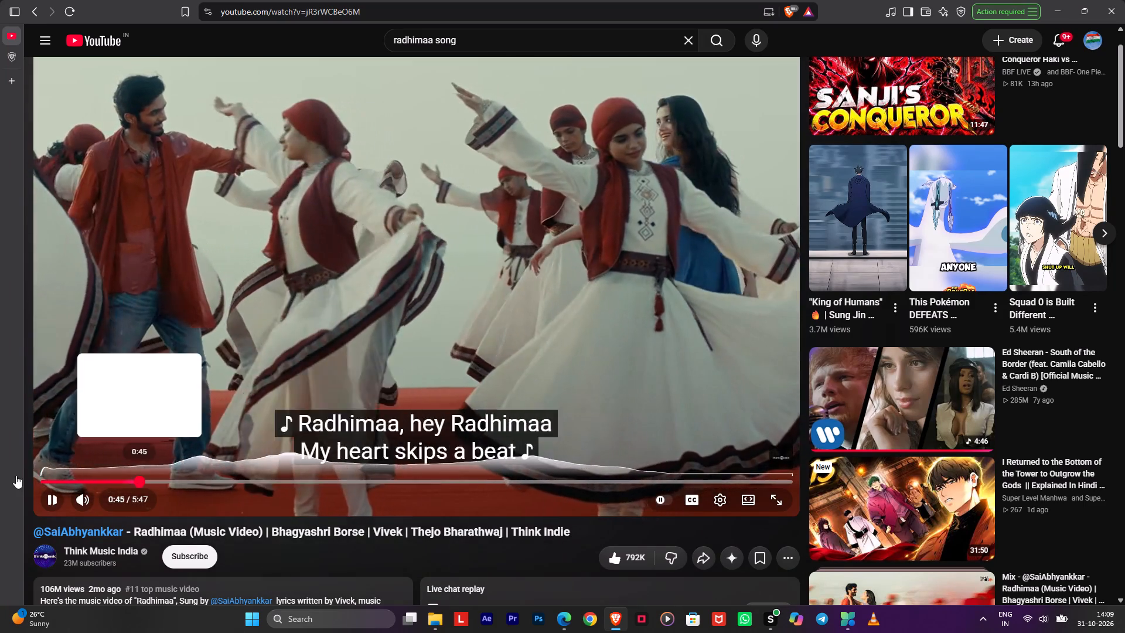
{"action": "left_click_drag", "start_coordinate": [16, 475], "coordinate": [0, 472]}
{"action": "left_click", "coordinate": [52, 477]}
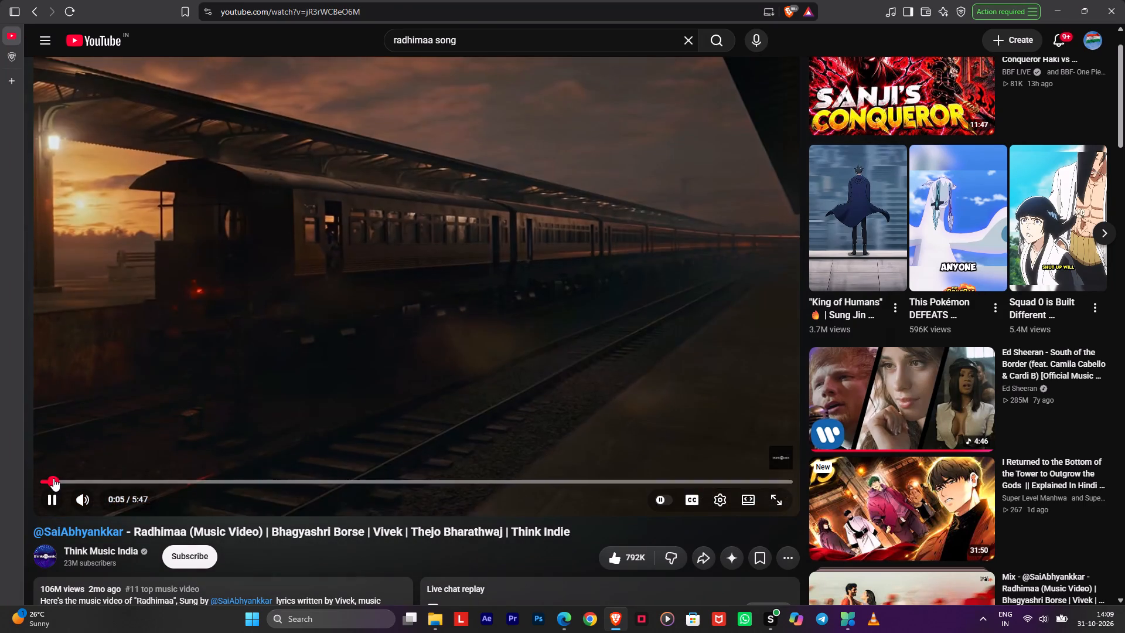
{"action": "left_click_drag", "start_coordinate": [56, 478], "coordinate": [62, 480]}
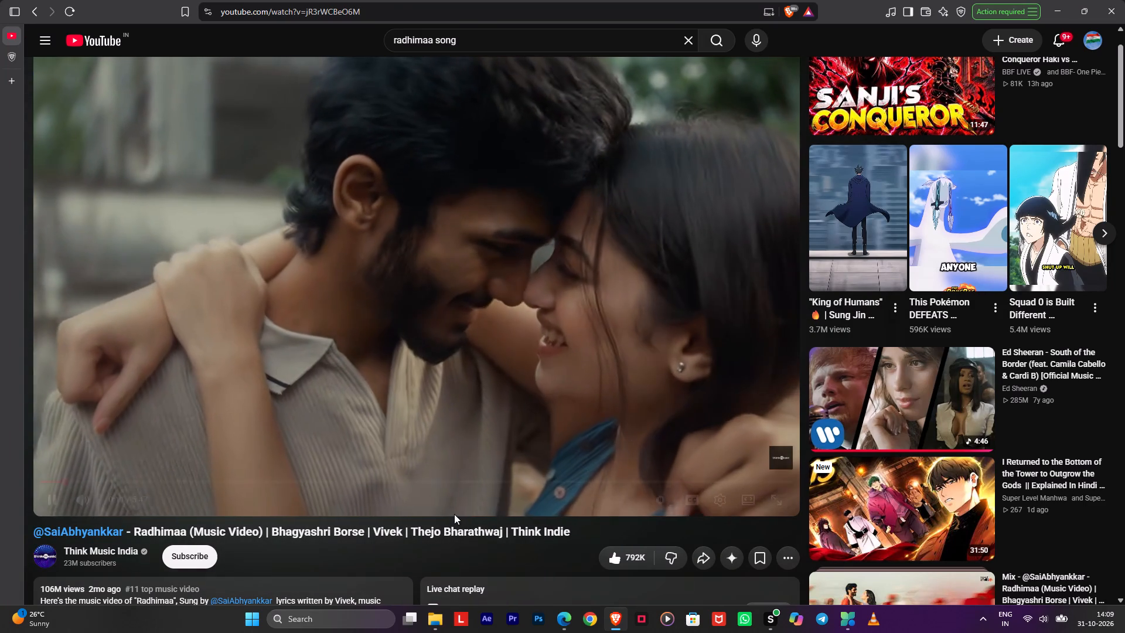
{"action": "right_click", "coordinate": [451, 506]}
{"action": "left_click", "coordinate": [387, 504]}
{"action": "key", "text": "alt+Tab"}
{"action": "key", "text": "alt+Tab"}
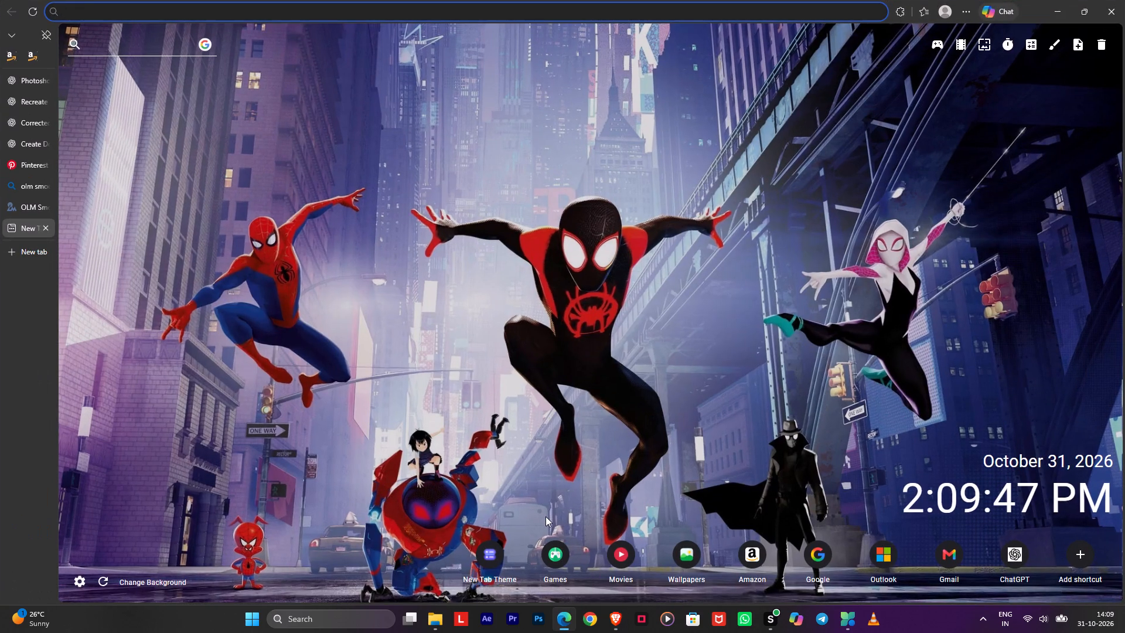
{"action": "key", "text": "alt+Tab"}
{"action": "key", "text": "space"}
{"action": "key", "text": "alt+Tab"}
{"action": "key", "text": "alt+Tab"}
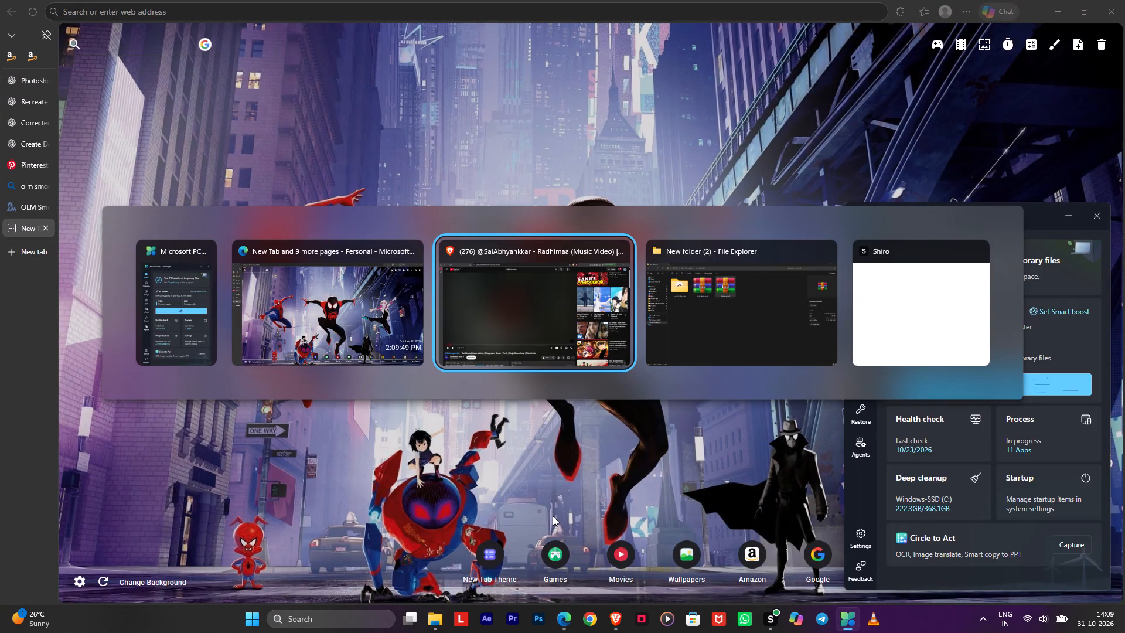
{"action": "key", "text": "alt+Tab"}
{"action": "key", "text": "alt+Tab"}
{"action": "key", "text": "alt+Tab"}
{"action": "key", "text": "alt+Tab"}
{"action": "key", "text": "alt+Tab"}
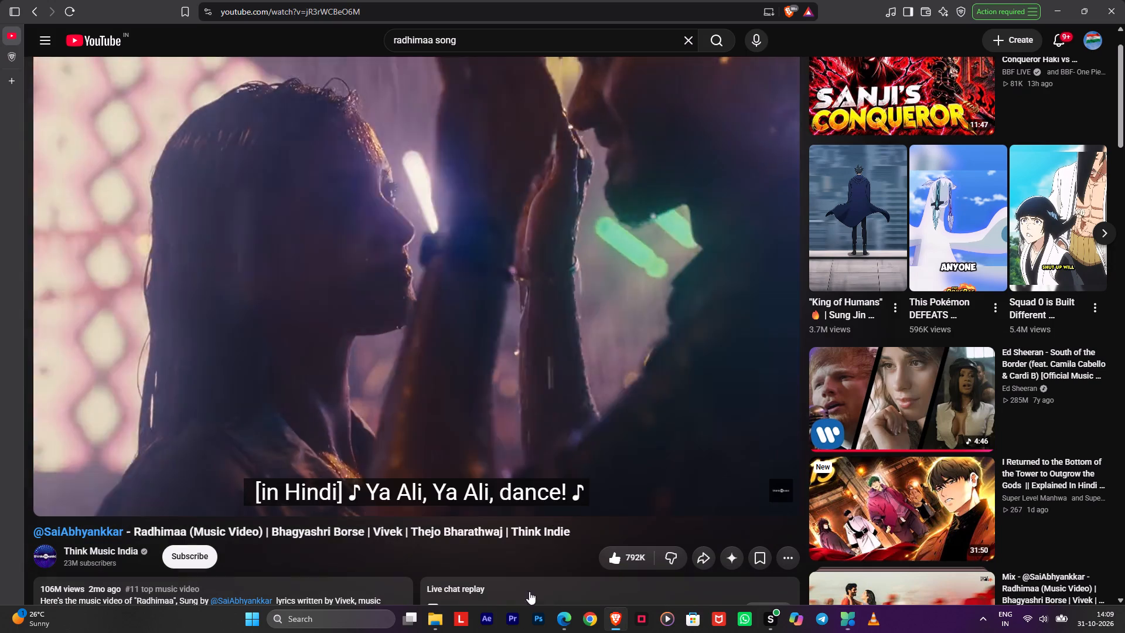
Relaunch After Effects and open the recent project Reel 26.
{"action": "left_click", "coordinate": [482, 619]}
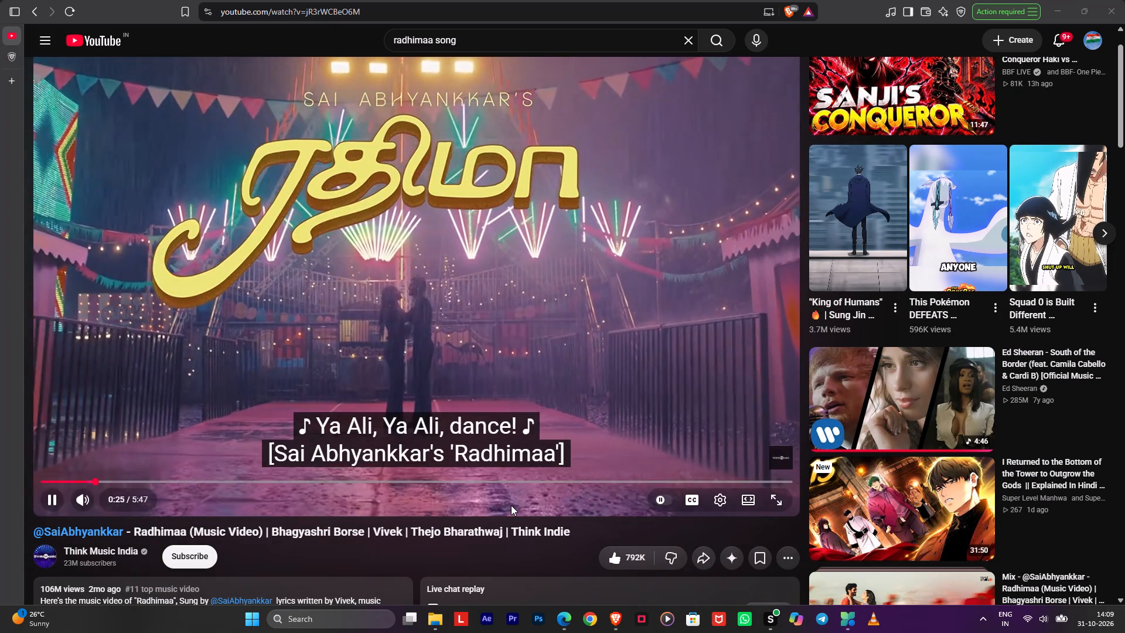
{"action": "right_click", "coordinate": [511, 505]}
{"action": "left_click", "coordinate": [465, 499]}
{"action": "right_click", "coordinate": [581, 527]}
{"action": "left_click", "coordinate": [546, 526]}
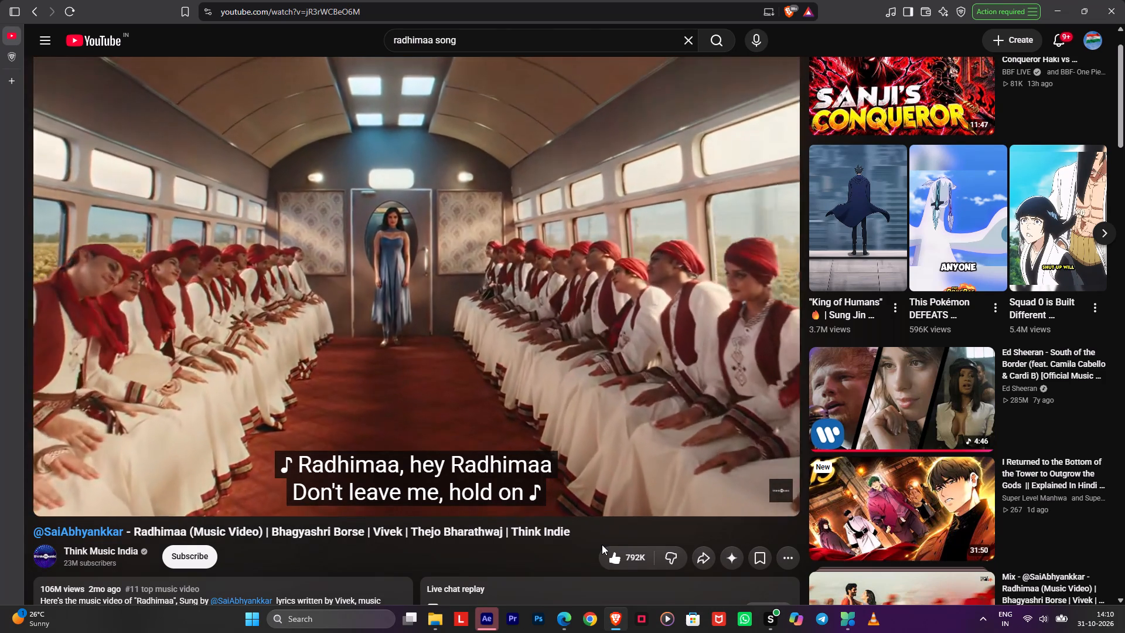
{"action": "left_click", "coordinate": [484, 622]}
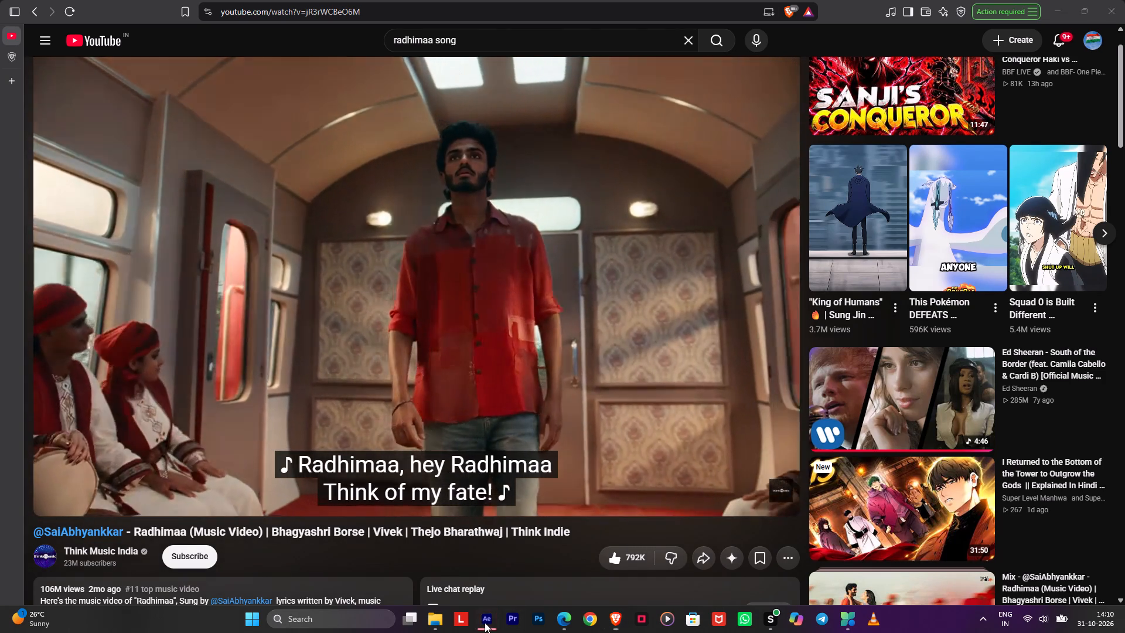
{"action": "left_click", "coordinate": [485, 624]}
{"action": "left_click", "coordinate": [485, 623]}
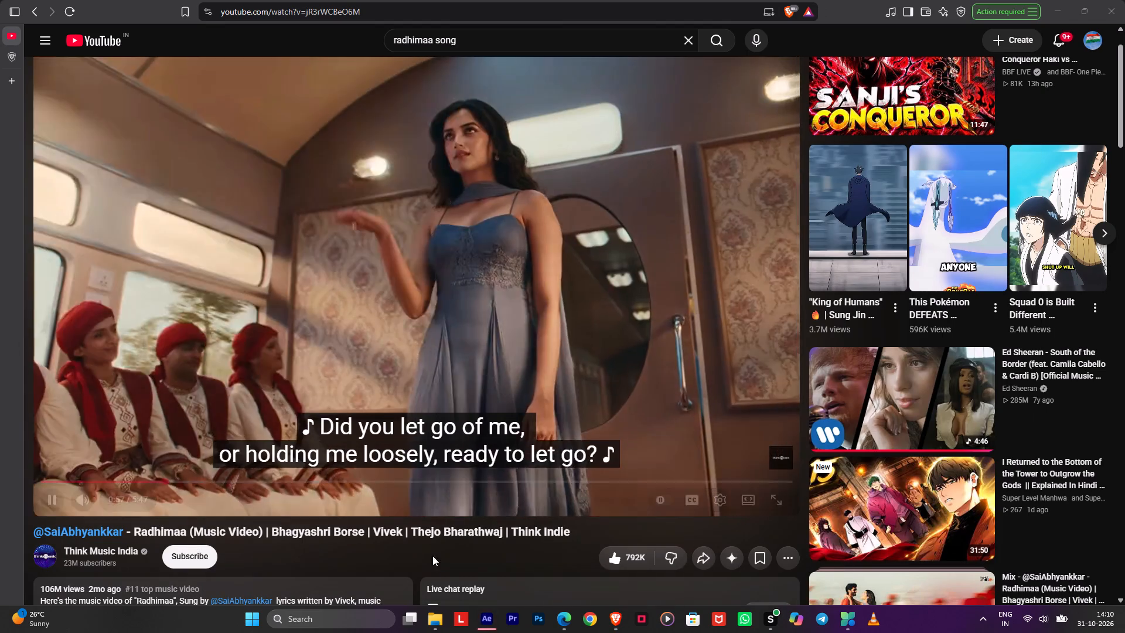
{"action": "left_click", "coordinate": [482, 613]}
{"action": "left_click", "coordinate": [364, 246]}
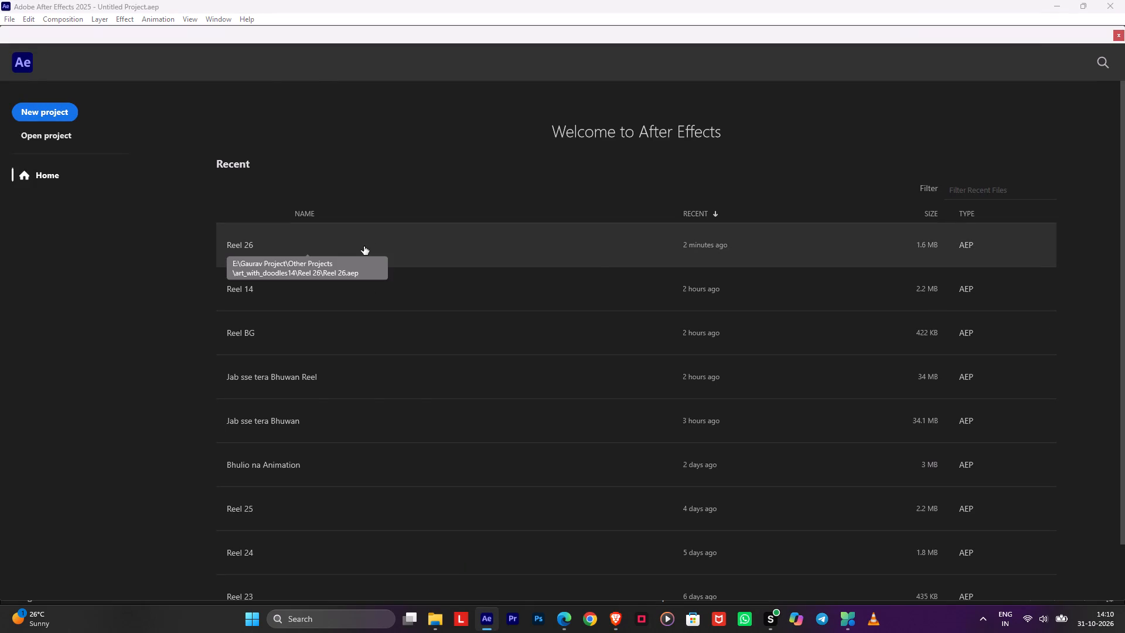
{"action": "left_click", "coordinate": [364, 246]}
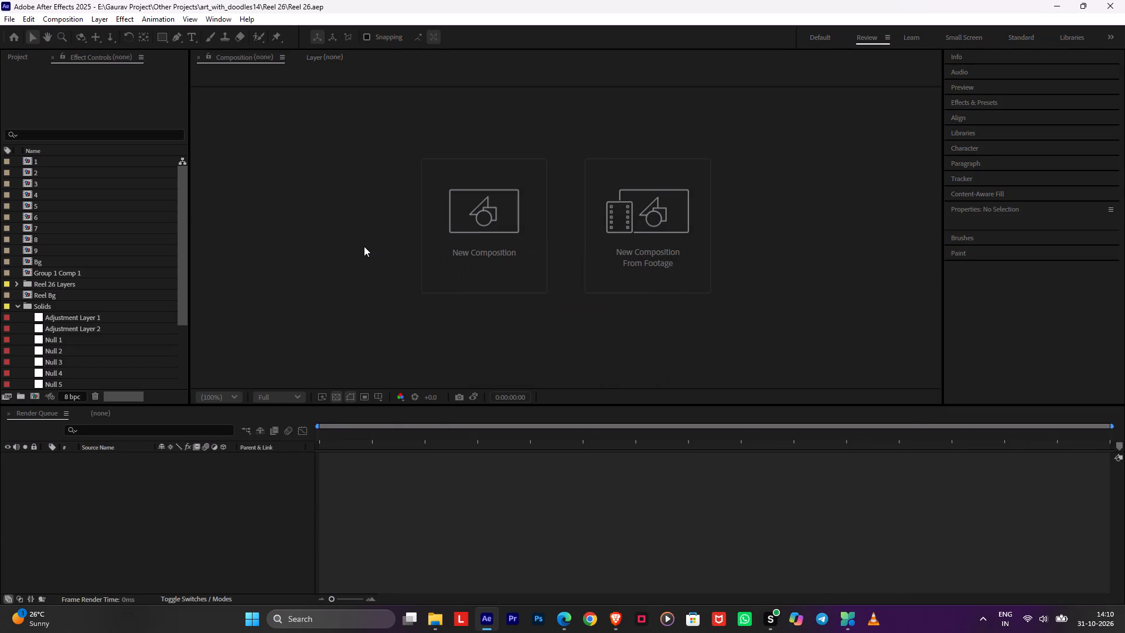
Preview the Reel Bg composition from the start, checking the doodle scenes and title text, and return the playhead to 0:00:00:00.
{"action": "left_click", "coordinate": [471, 514]}
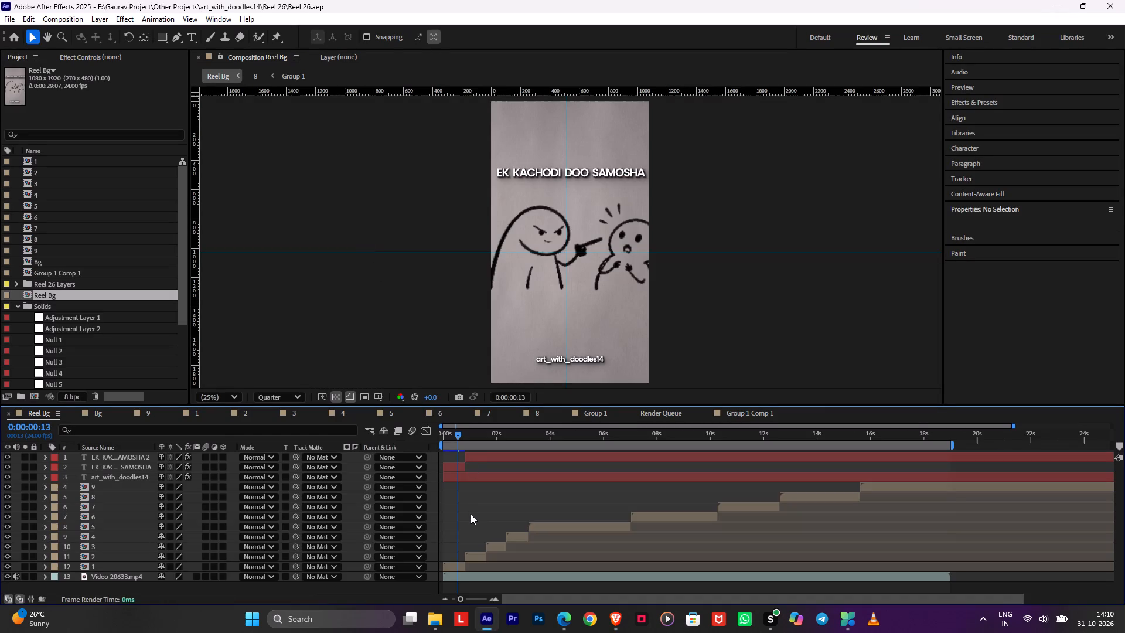
{"action": "left_click_drag", "start_coordinate": [451, 433], "coordinate": [418, 444]}
{"action": "left_click", "coordinate": [458, 520]}
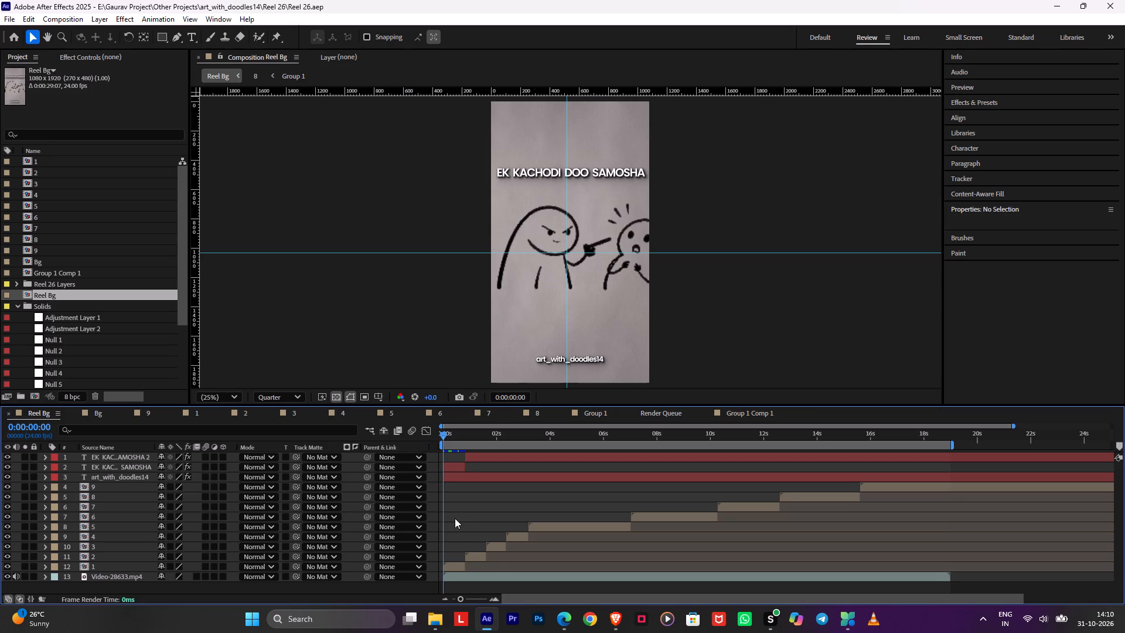
{"action": "key", "text": "space"}
{"action": "scroll", "coordinate": [446, 509], "scroll_direction": "up", "scroll_amount": 3, "text": "alt"}
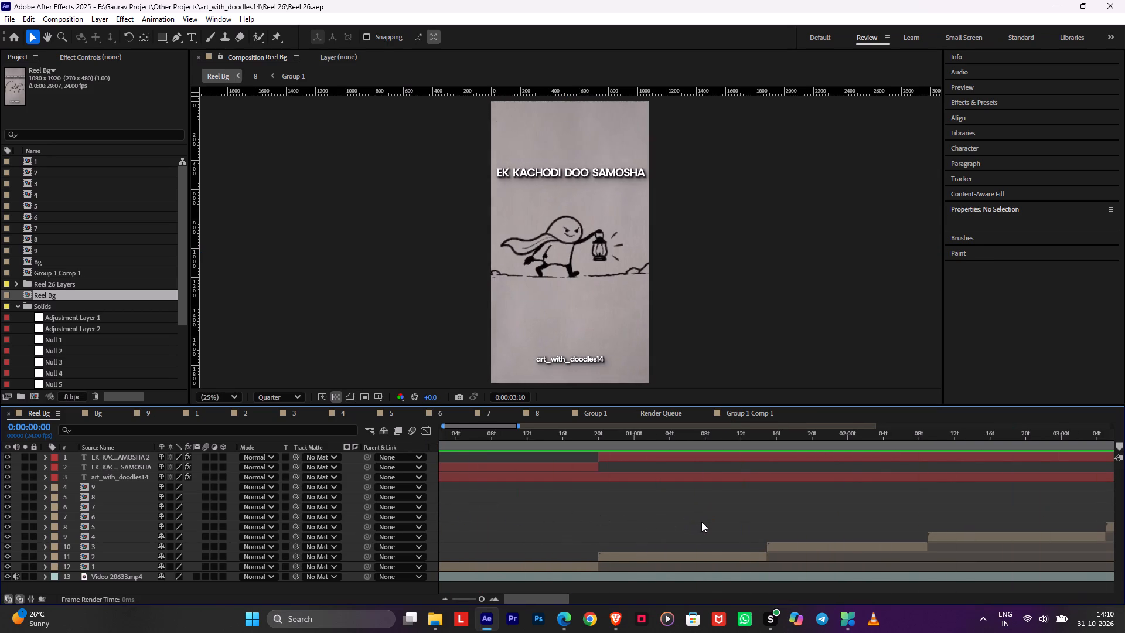
{"action": "key", "text": "space"}
{"action": "key", "text": "space"}
{"action": "key", "text": "space"}
{"action": "key", "text": "space"}
{"action": "key", "text": "space"}
{"action": "key", "text": "space"}
{"action": "key", "text": "space"}
{"action": "key", "text": "space"}
{"action": "key", "text": "space"}
{"action": "key", "text": "space"}
{"action": "key", "text": "space"}
{"action": "key", "text": "space"}
{"action": "key", "text": "space"}
{"action": "key", "text": "space"}
{"action": "key", "text": "space"}
{"action": "key", "text": "space"}
{"action": "left_click_drag", "start_coordinate": [660, 496], "coordinate": [420, 481]}
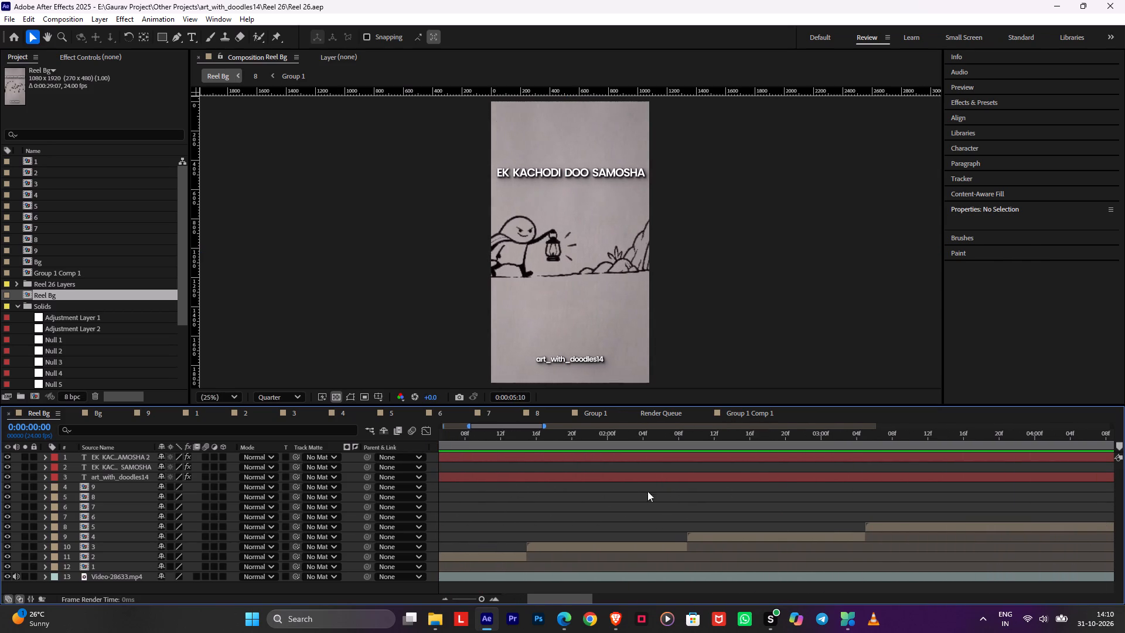
{"action": "scroll", "coordinate": [752, 474], "scroll_direction": "down", "scroll_amount": 1, "text": "alt"}
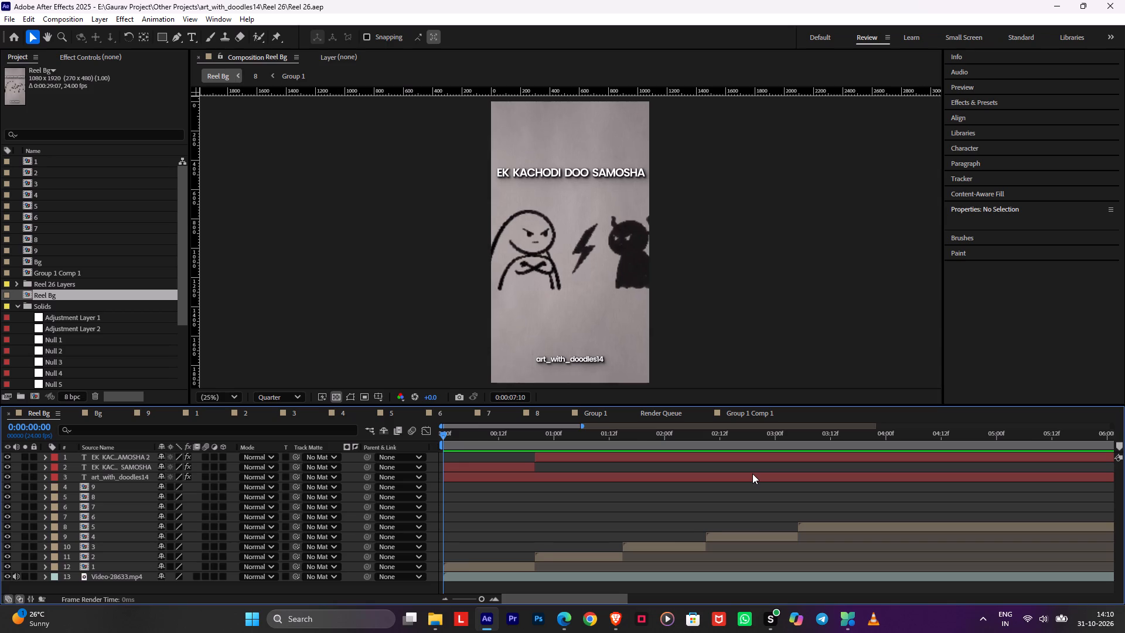
{"action": "scroll", "coordinate": [752, 474], "scroll_direction": "down", "scroll_amount": 3, "text": "alt"}
{"action": "key", "text": "space"}
{"action": "key", "text": "space"}
{"action": "key", "text": "space"}
{"action": "key", "text": "space"}
{"action": "key", "text": "space"}
{"action": "key", "text": "space"}
{"action": "left_click_drag", "start_coordinate": [776, 495], "coordinate": [694, 491]}
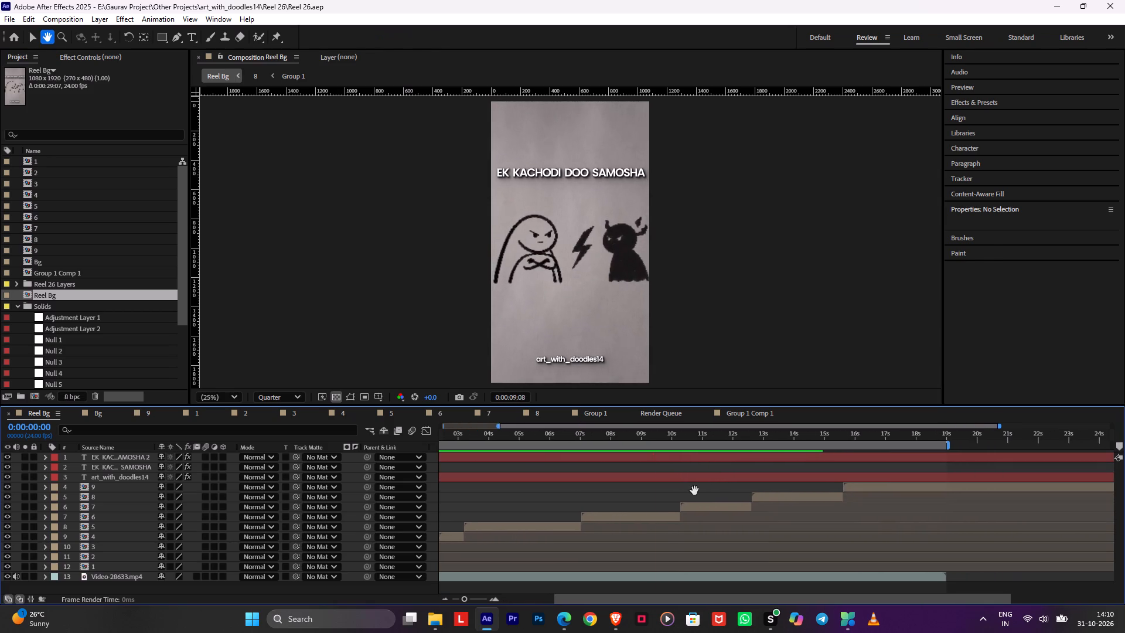
{"action": "left_click_drag", "start_coordinate": [694, 491], "coordinate": [692, 490]}
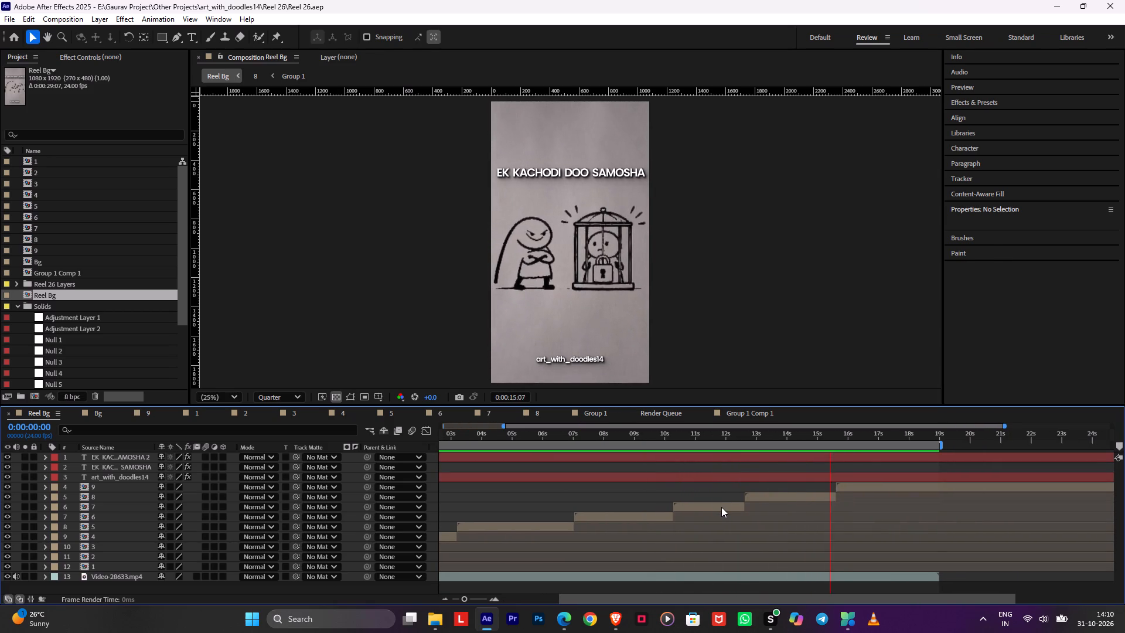
{"action": "key", "text": "space"}
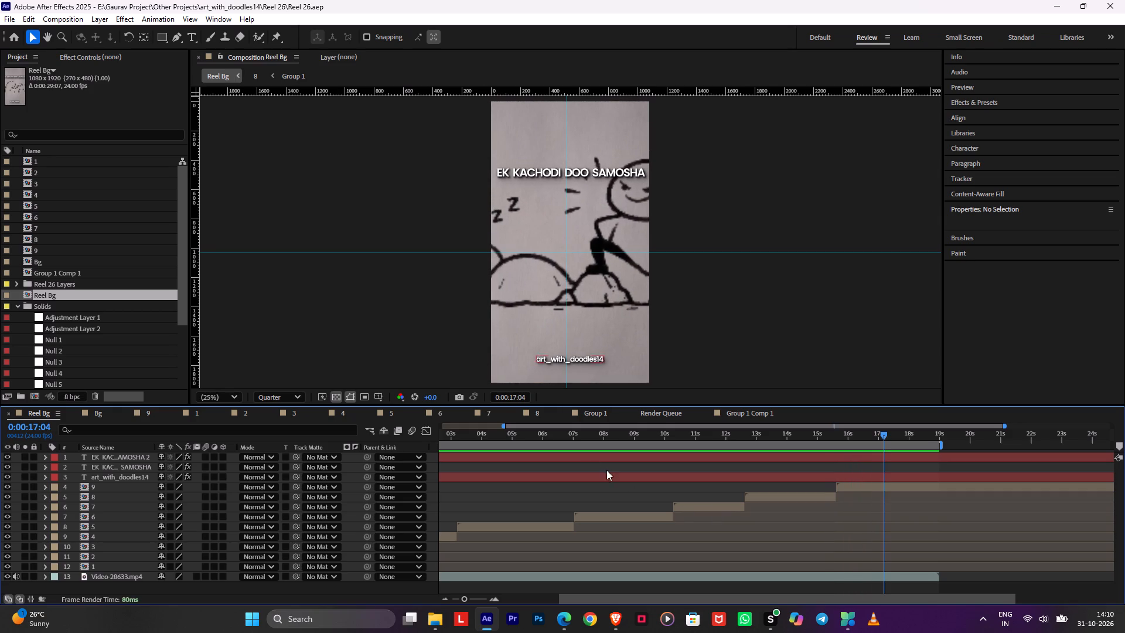
{"action": "left_click_drag", "start_coordinate": [557, 437], "coordinate": [323, 457]}
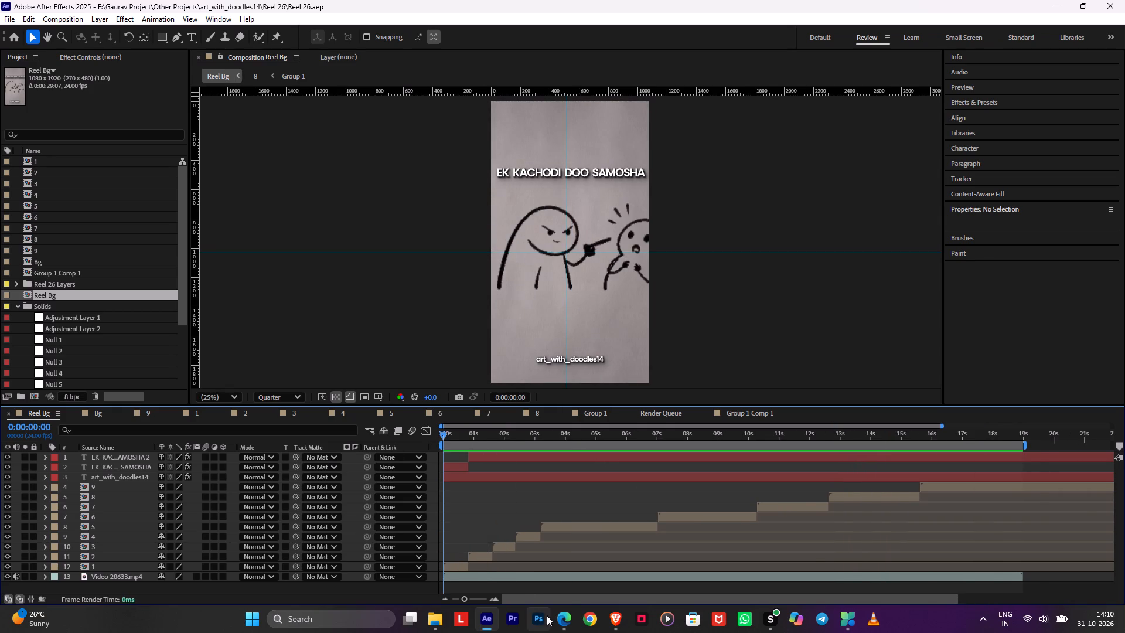
{"action": "left_click", "coordinate": [558, 618]}
{"action": "left_click", "coordinate": [20, 137]}
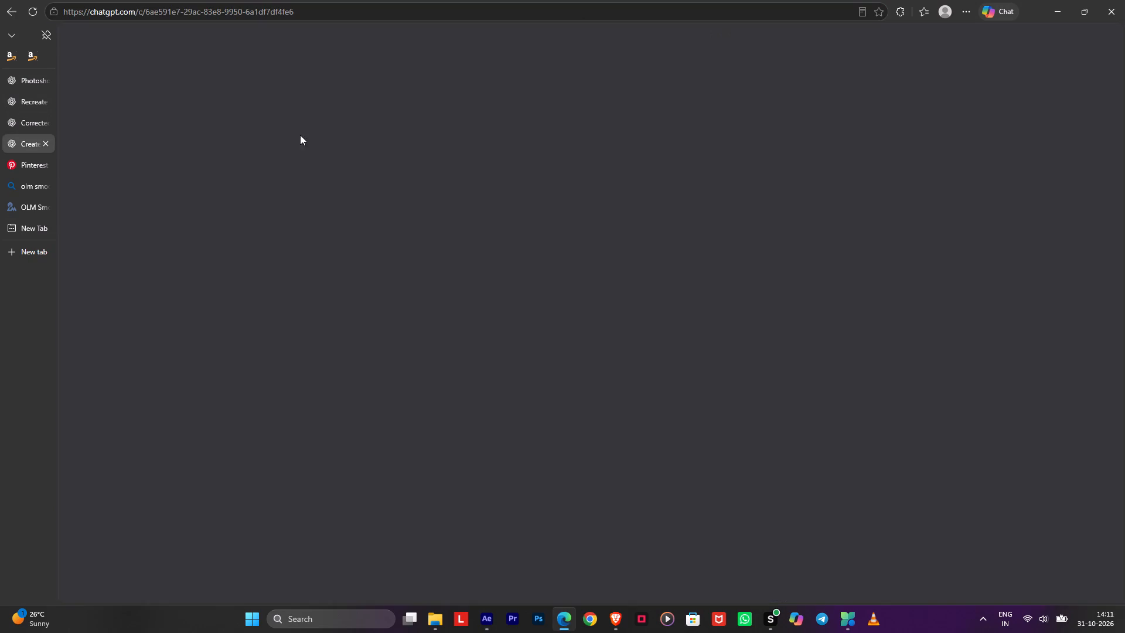
{"action": "left_click", "coordinate": [620, 628]}
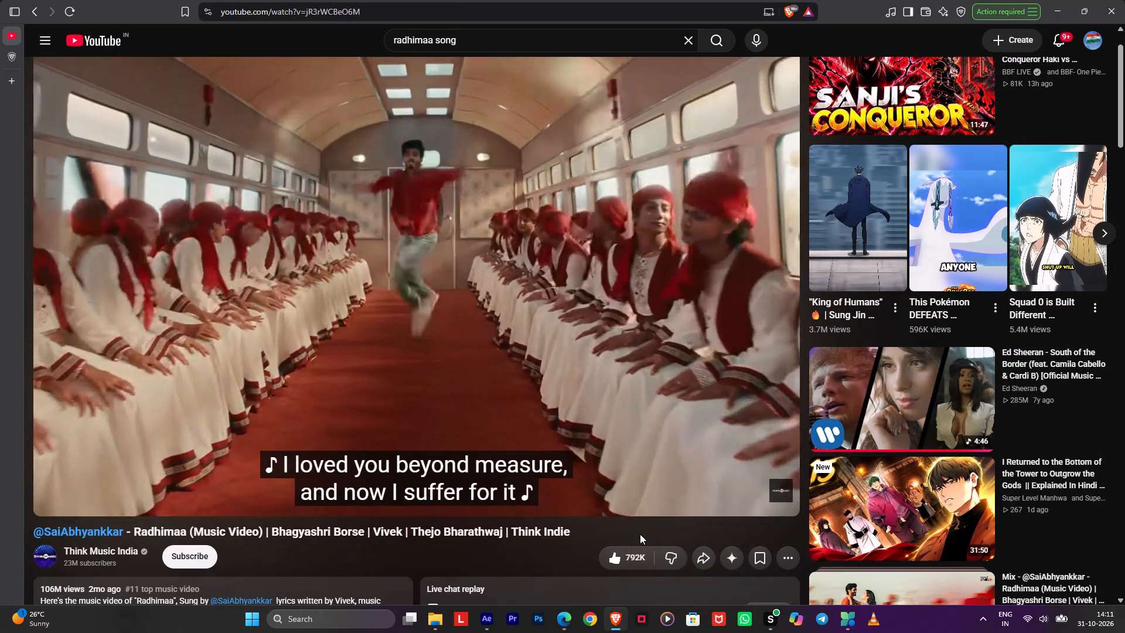
{"action": "key", "text": "alt+Tab"}
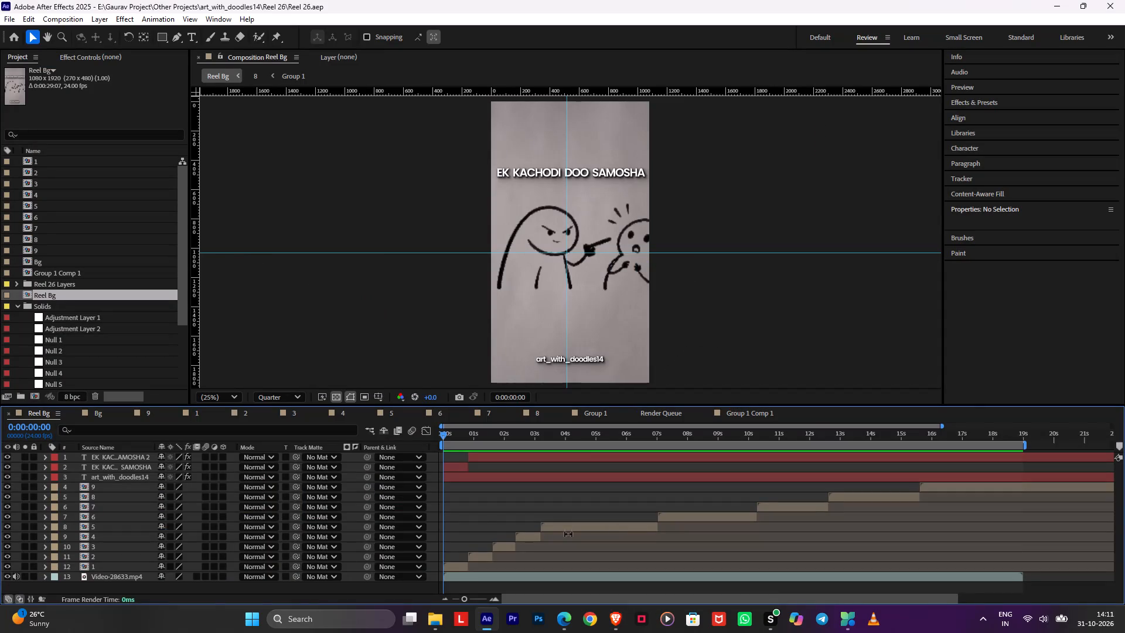
{"action": "double_click", "coordinate": [461, 472]}
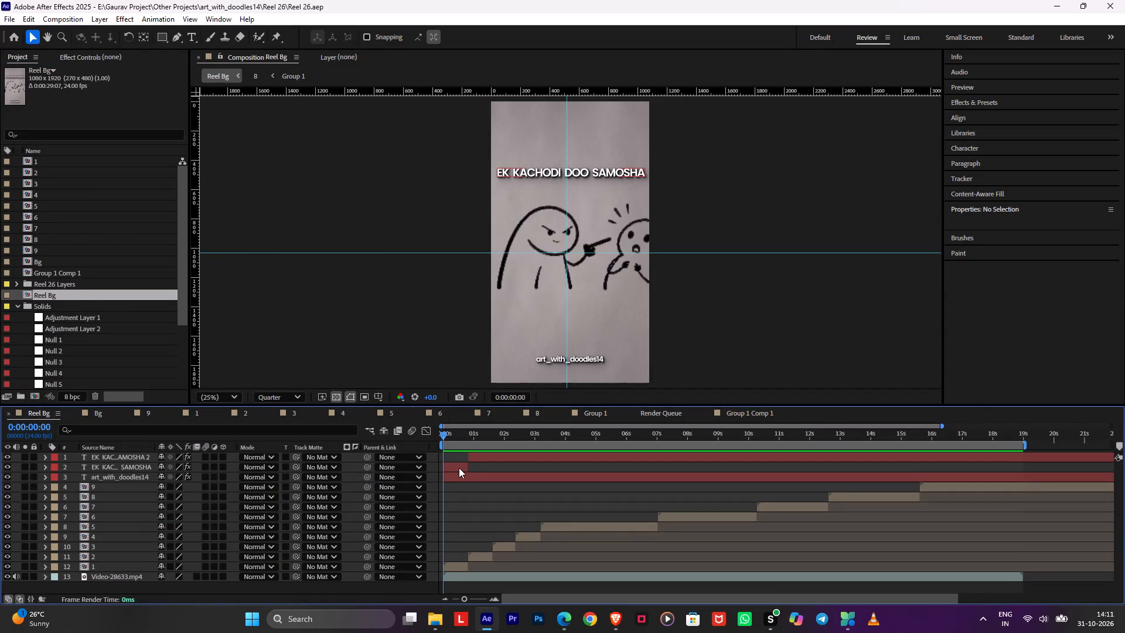
{"action": "double_click", "coordinate": [459, 468]}
{"action": "key", "text": "ctrl+v"}
{"action": "left_click", "coordinate": [473, 516]}
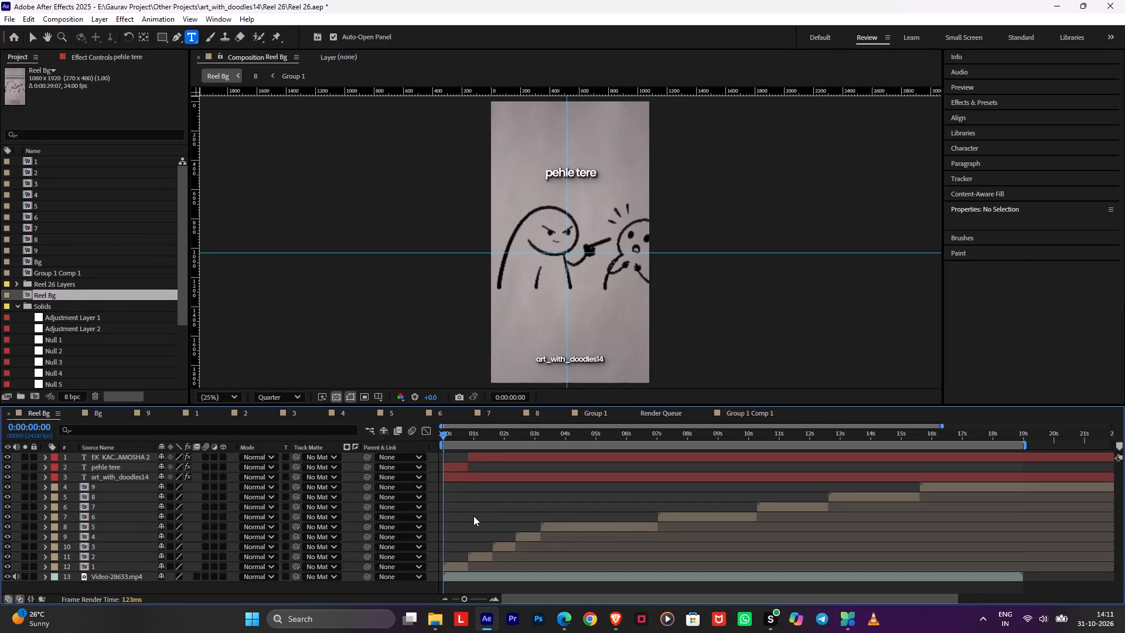
Apply All Caps to the "pehle tere" title text.
{"action": "double_click", "coordinate": [453, 469]}
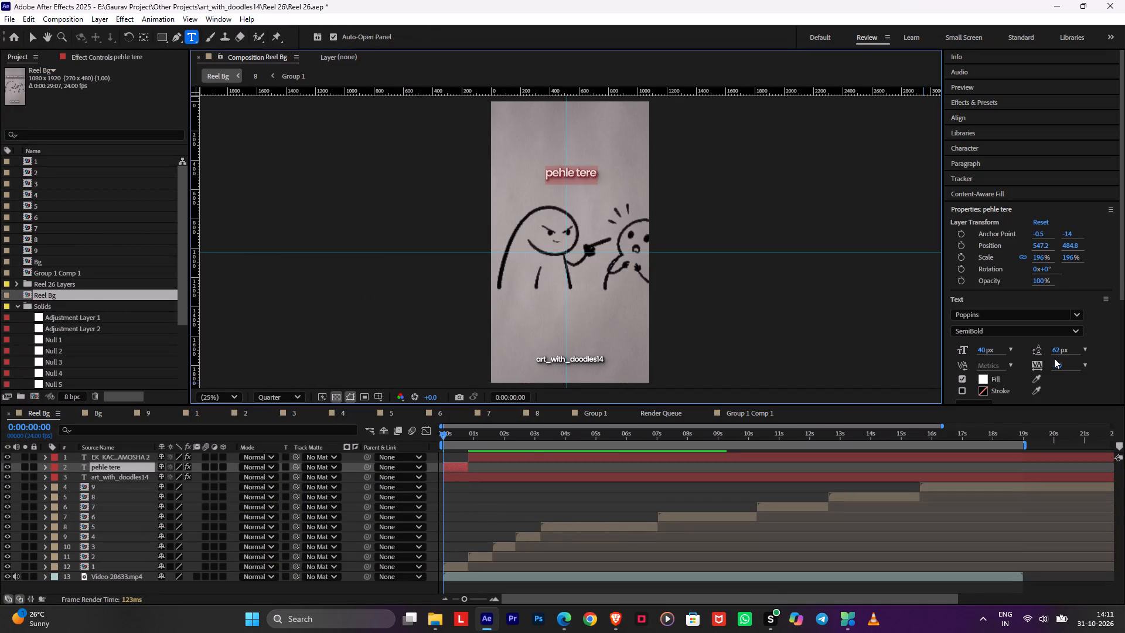
{"action": "left_click", "coordinate": [976, 148]}
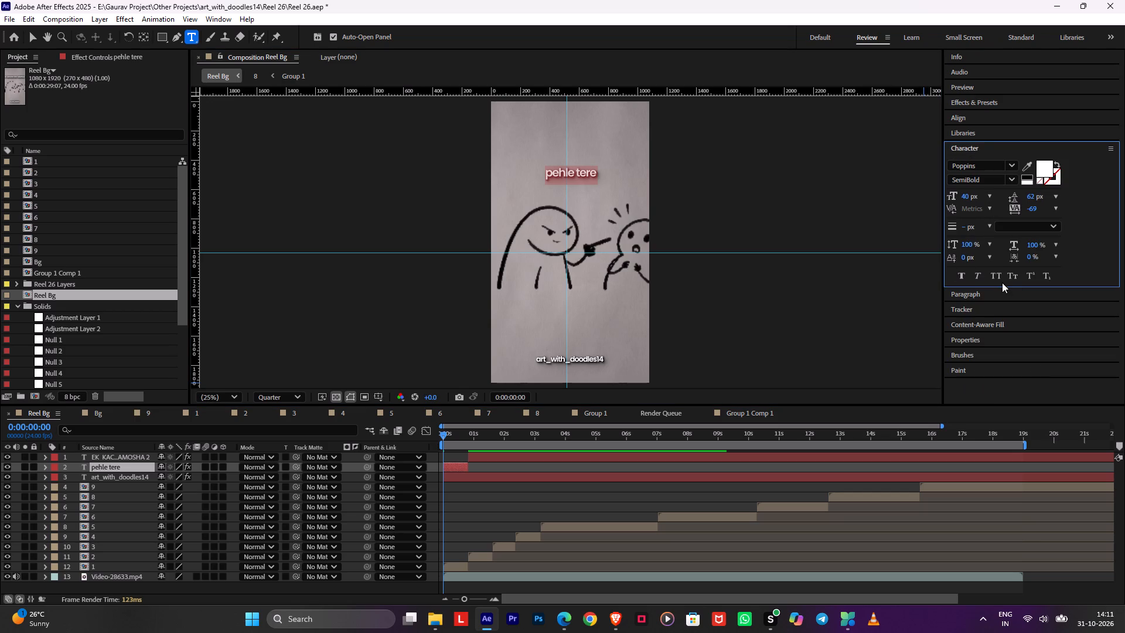
{"action": "left_click", "coordinate": [995, 280]}
{"action": "left_click", "coordinate": [485, 502]}
Scale the "pehle tere" title layer up to 264%.
{"action": "left_click", "coordinate": [459, 469]}
{"action": "key", "text": "s"}
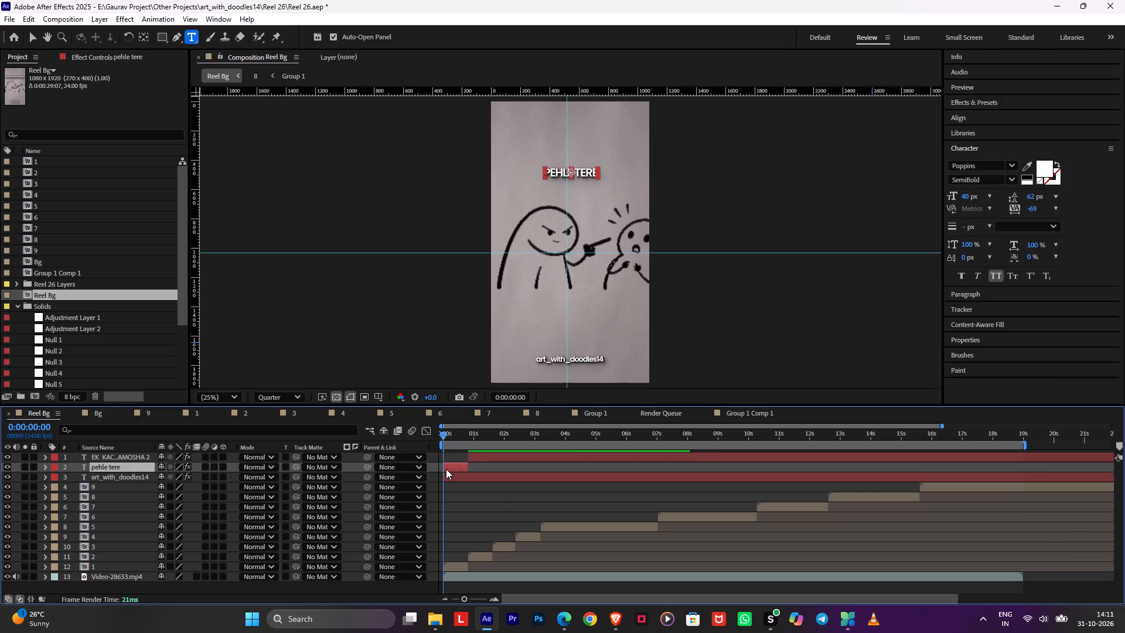
{"action": "left_click_drag", "start_coordinate": [174, 479], "coordinate": [216, 482]}
{"action": "left_click", "coordinate": [462, 522]}
Preview the opening titles and split the EK KACHODI DOO SAMOSHA title layer at 0:00:01:15, where layer 3 starts.
{"action": "key", "text": "space"}
{"action": "scroll", "coordinate": [415, 499], "scroll_direction": "up", "scroll_amount": 3, "text": "alt"}
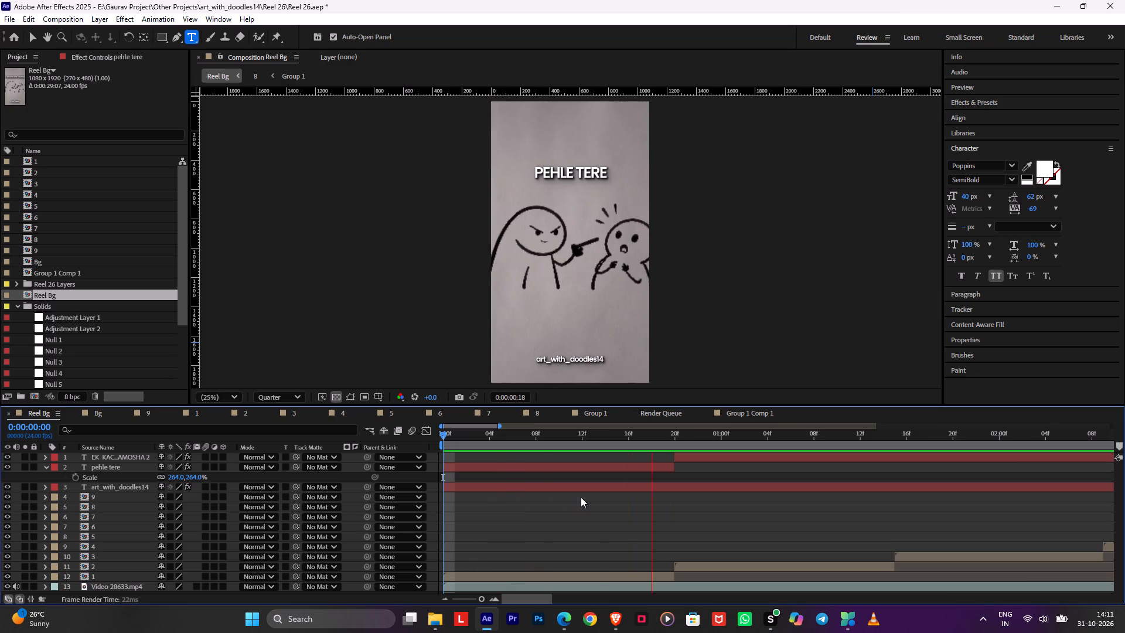
{"action": "key", "text": "space"}
{"action": "key", "text": "space"}
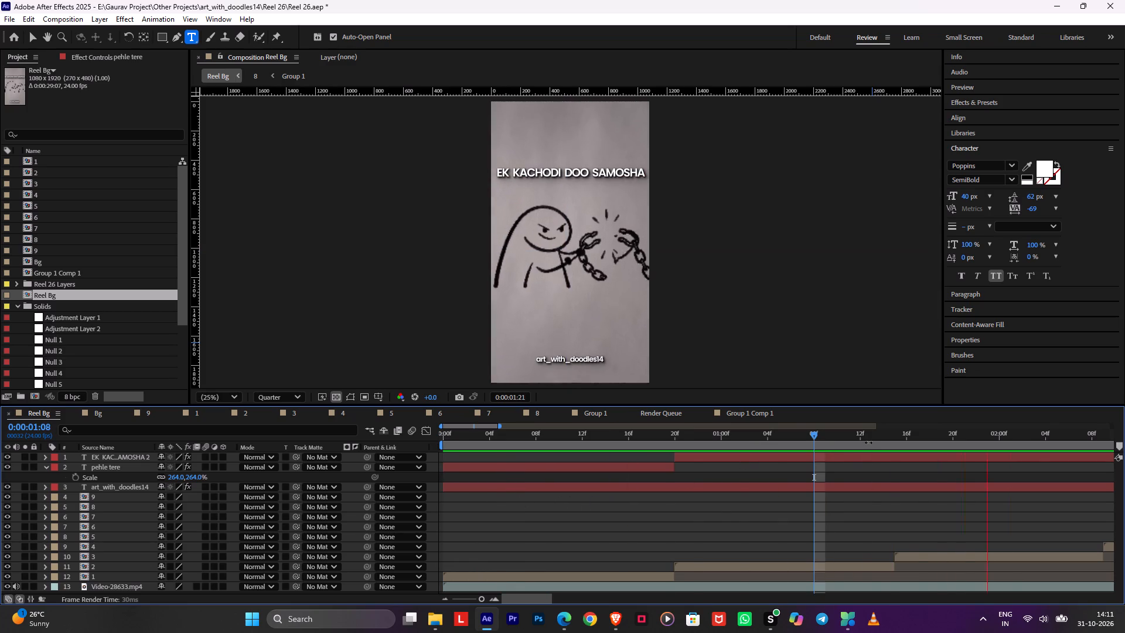
{"action": "left_click", "coordinate": [872, 433]}
{"action": "left_click_drag", "start_coordinate": [878, 434], "coordinate": [900, 447]}
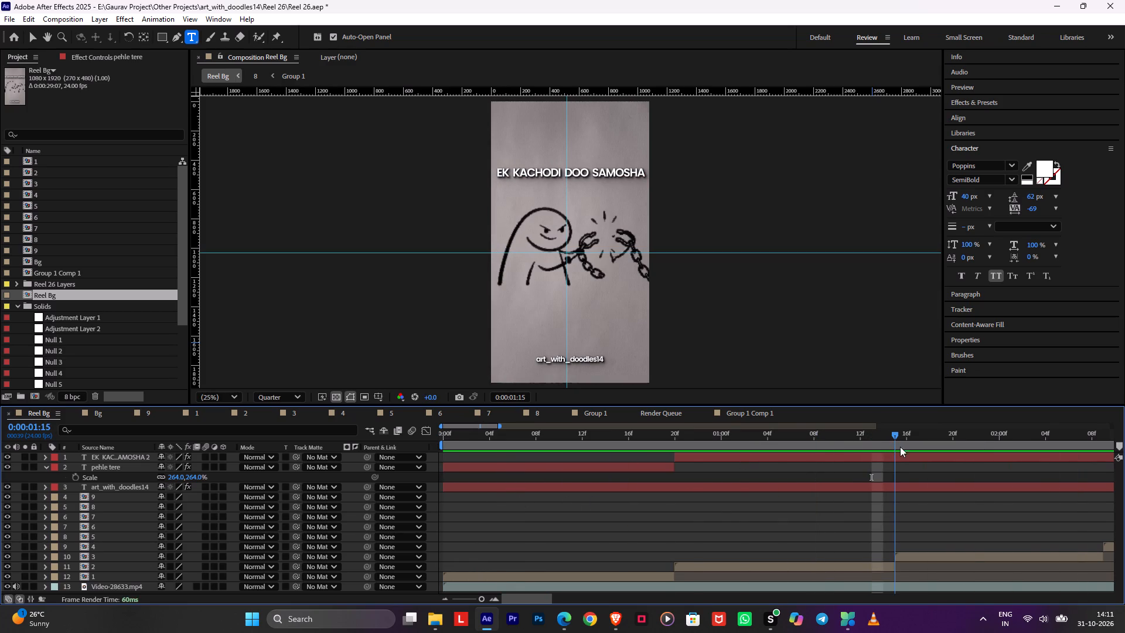
{"action": "left_click_drag", "start_coordinate": [900, 447], "coordinate": [902, 449]}
{"action": "left_click", "coordinate": [901, 452]}
{"action": "left_click", "coordinate": [894, 454]}
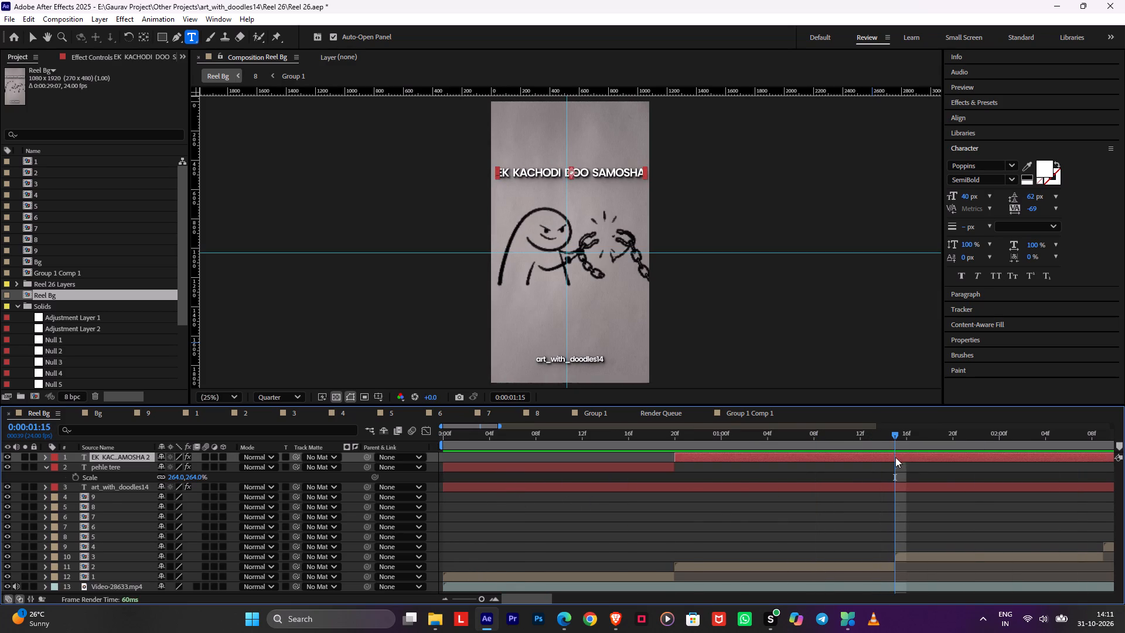
{"action": "key", "text": "ctrl+shift+d"}
Split the EK KACHODI DOO SAMOSHA title again at the start of layer 4, at 0:00:02:09.
{"action": "key", "text": "space"}
{"action": "left_click_drag", "start_coordinate": [919, 490], "coordinate": [693, 448]}
{"action": "left_click", "coordinate": [946, 556]}
{"action": "left_click", "coordinate": [937, 543]}
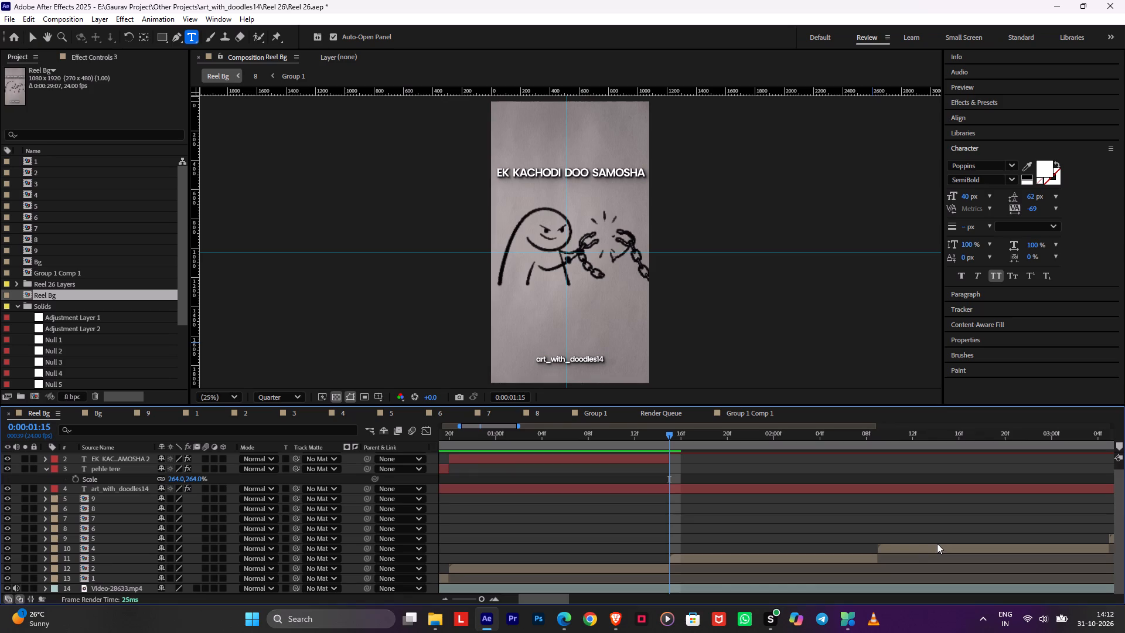
{"action": "left_click", "coordinate": [926, 543]}
{"action": "left_click", "coordinate": [918, 545]}
{"action": "key", "text": "i"}
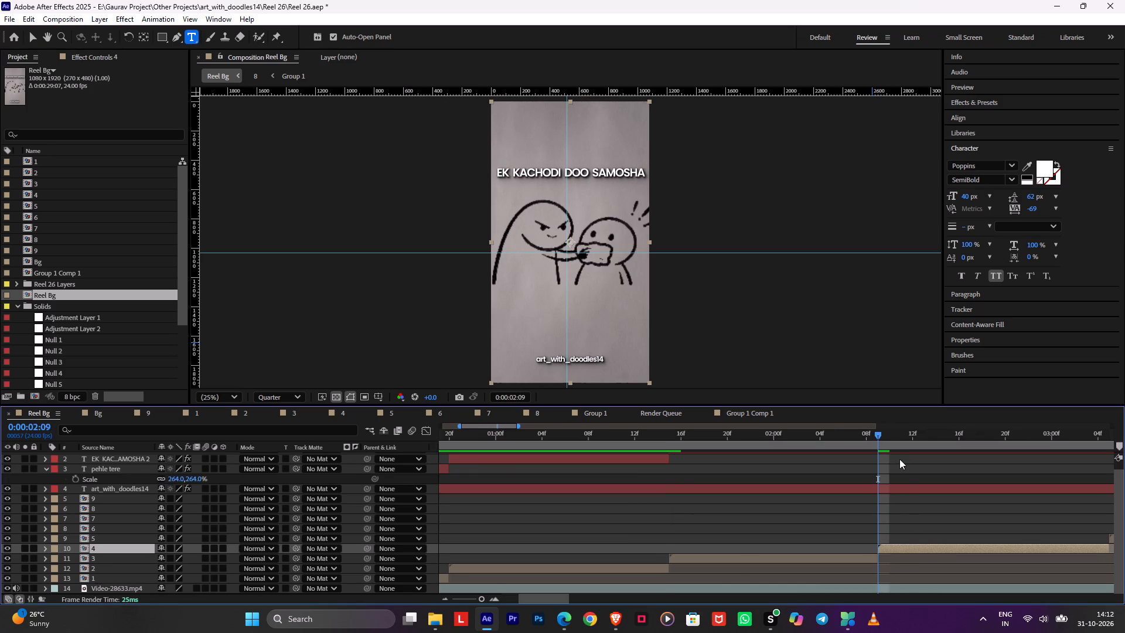
{"action": "scroll", "coordinate": [899, 460], "scroll_direction": "up", "scroll_amount": 3}
{"action": "left_click", "coordinate": [899, 457]}
{"action": "key", "text": "ctrl+shift+d"}
Move the art_with_doodles14 text layer to the top of the layer stack.
{"action": "left_click", "coordinate": [876, 508]}
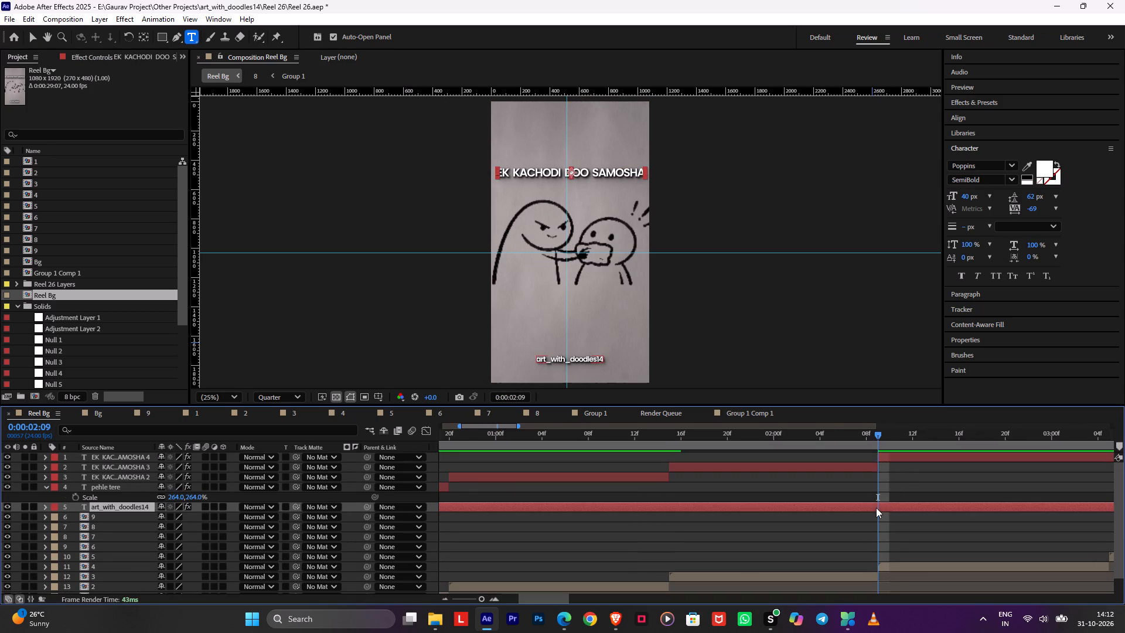
{"action": "left_click_drag", "start_coordinate": [125, 505], "coordinate": [135, 455]}
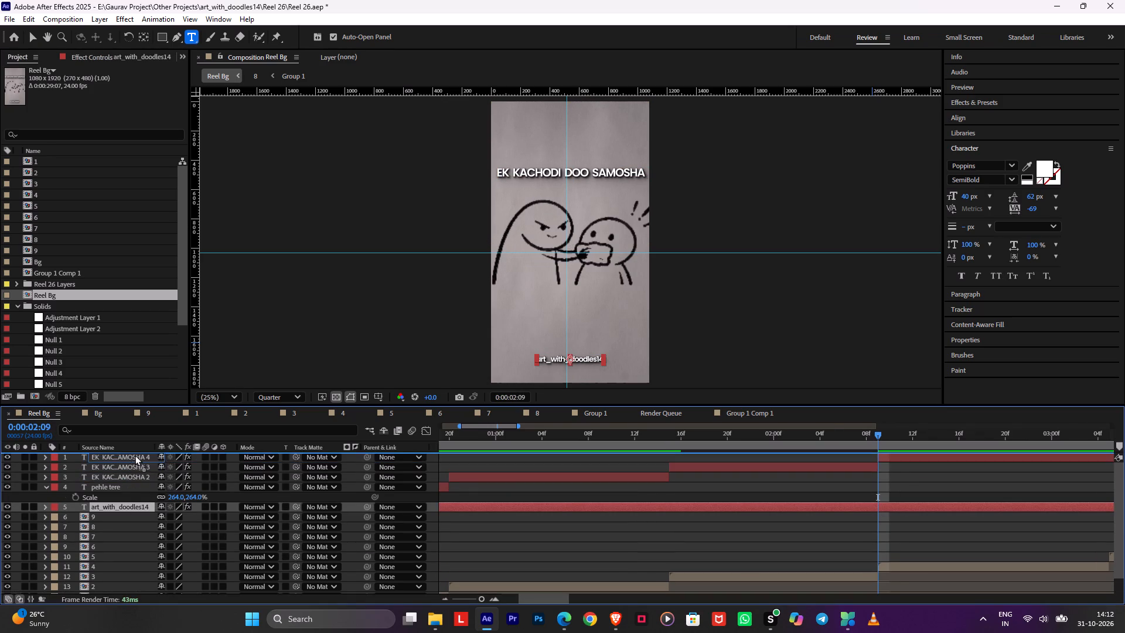
{"action": "left_click_drag", "start_coordinate": [135, 455], "coordinate": [135, 454]}
Split the last EK KACHODI DOO SAMOSHA title segment at the start of layer 5, at 0:00:03:05.
{"action": "scroll", "coordinate": [850, 547], "scroll_direction": "down", "scroll_amount": 2, "text": "alt"}
{"action": "left_click", "coordinate": [876, 560]}
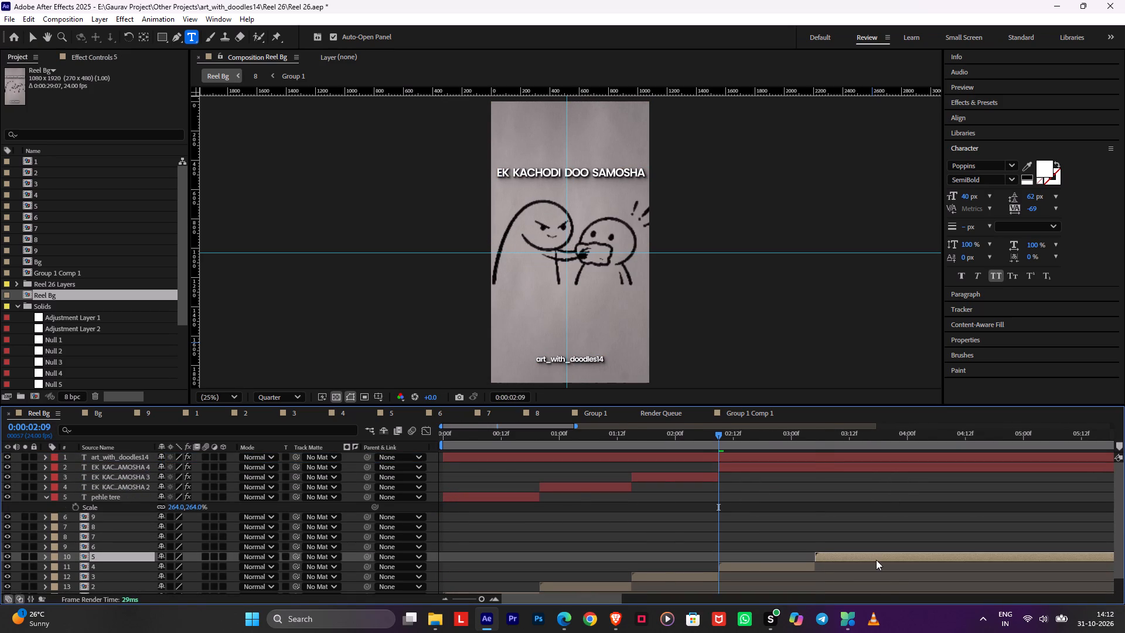
{"action": "key", "text": "i"}
{"action": "left_click", "coordinate": [823, 468]}
{"action": "key", "text": "ctrl+shift+d"}
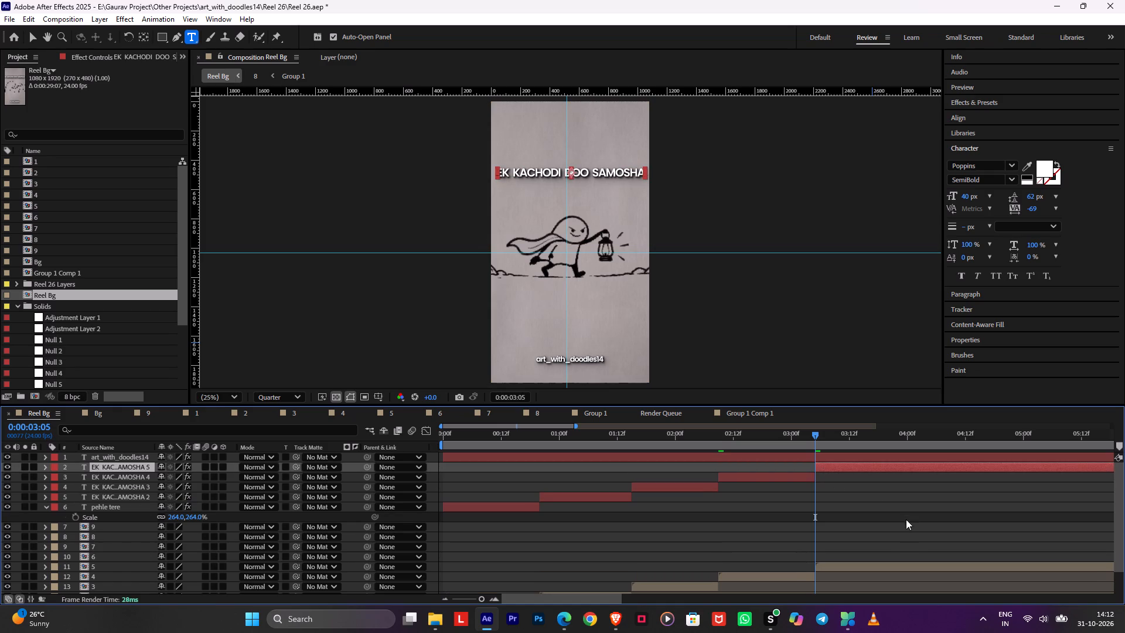
Split the last EK KACHODI DOO SAMOSHA title segment at the start of layer 6, at 0:00:07:01.
{"action": "key", "text": "space"}
{"action": "scroll", "coordinate": [893, 524], "scroll_direction": "down", "scroll_amount": 3}
{"action": "scroll", "coordinate": [889, 521], "scroll_direction": "down", "scroll_amount": 4, "text": "alt"}
{"action": "left_click", "coordinate": [779, 526]}
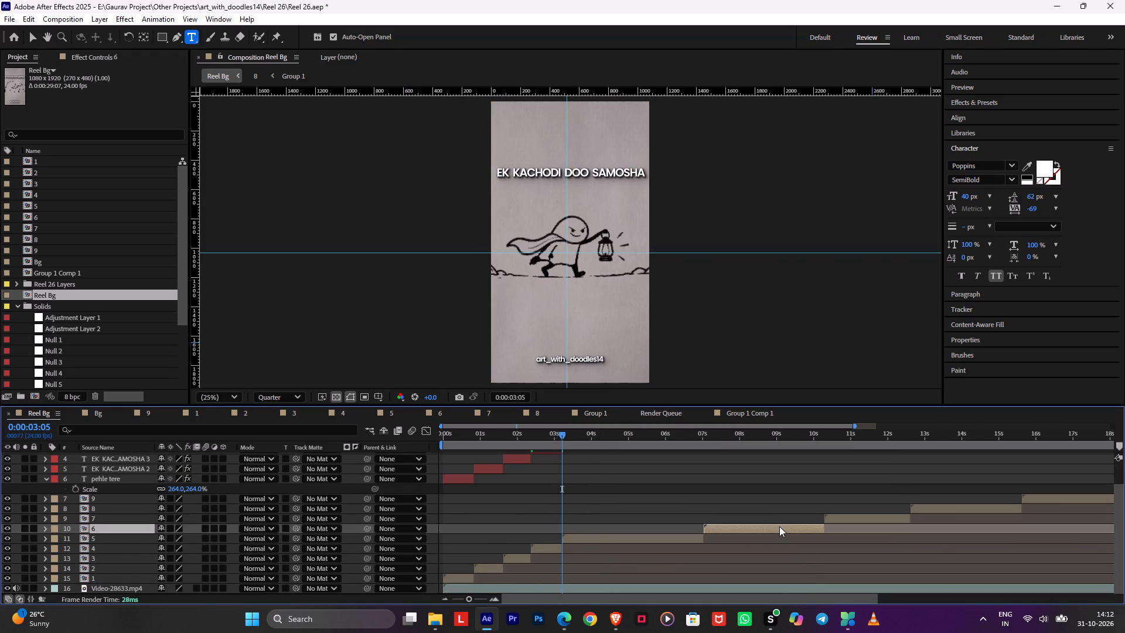
{"action": "key", "text": "i"}
{"action": "scroll", "coordinate": [778, 526], "scroll_direction": "up", "scroll_amount": 5}
{"action": "left_click", "coordinate": [718, 465]}
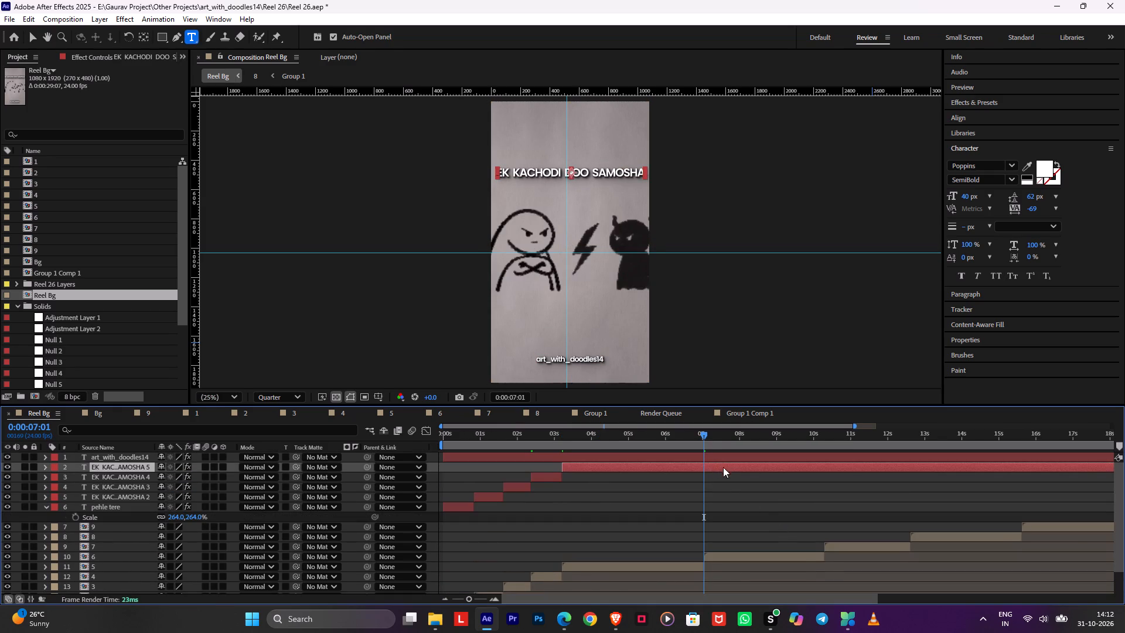
{"action": "key", "text": "ctrl+shift+d"}
Split the remaining EK KACHODI DOO SAMOSHA title at the starts of layers 7 and 8, at 0:00:10:07 and 0:00:12:15.
{"action": "left_click", "coordinate": [875, 559]}
{"action": "key", "text": "i"}
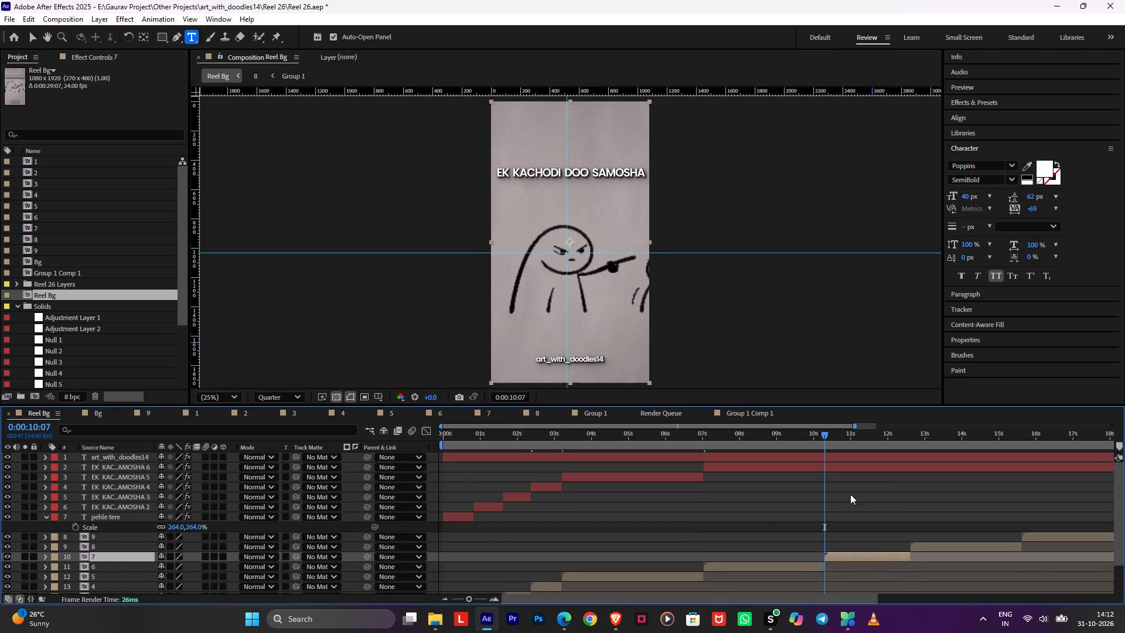
{"action": "left_click", "coordinate": [844, 465]}
{"action": "key", "text": "ctrl+shift+d"}
{"action": "left_click", "coordinate": [945, 558]}
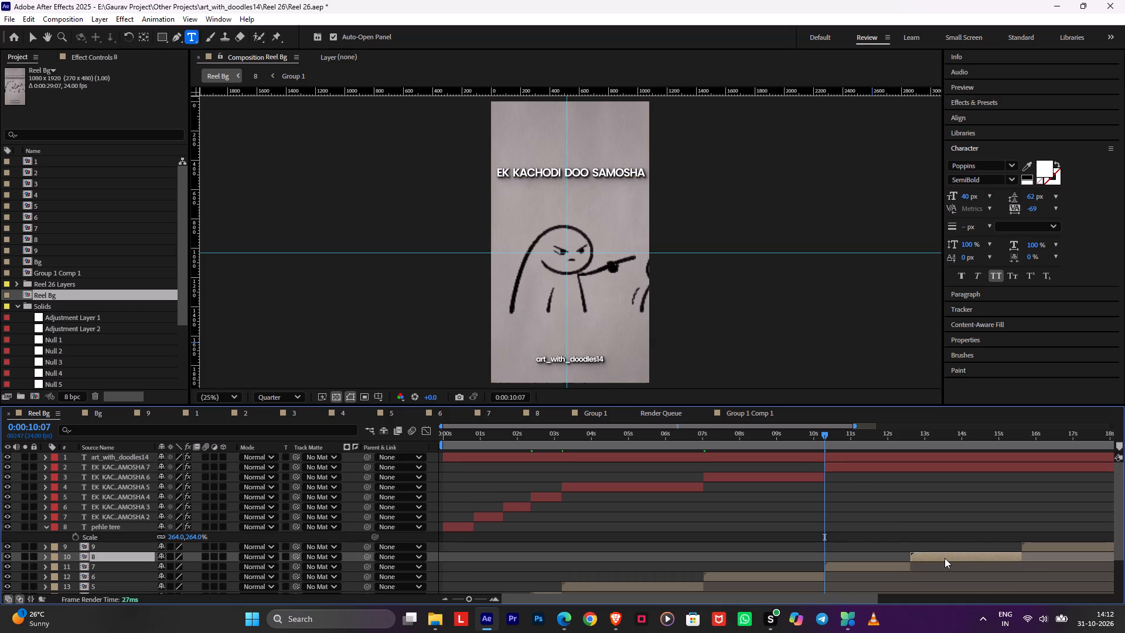
{"action": "key", "text": "i"}
{"action": "left_click", "coordinate": [921, 465]}
{"action": "key", "text": "ctrl+shift+d"}
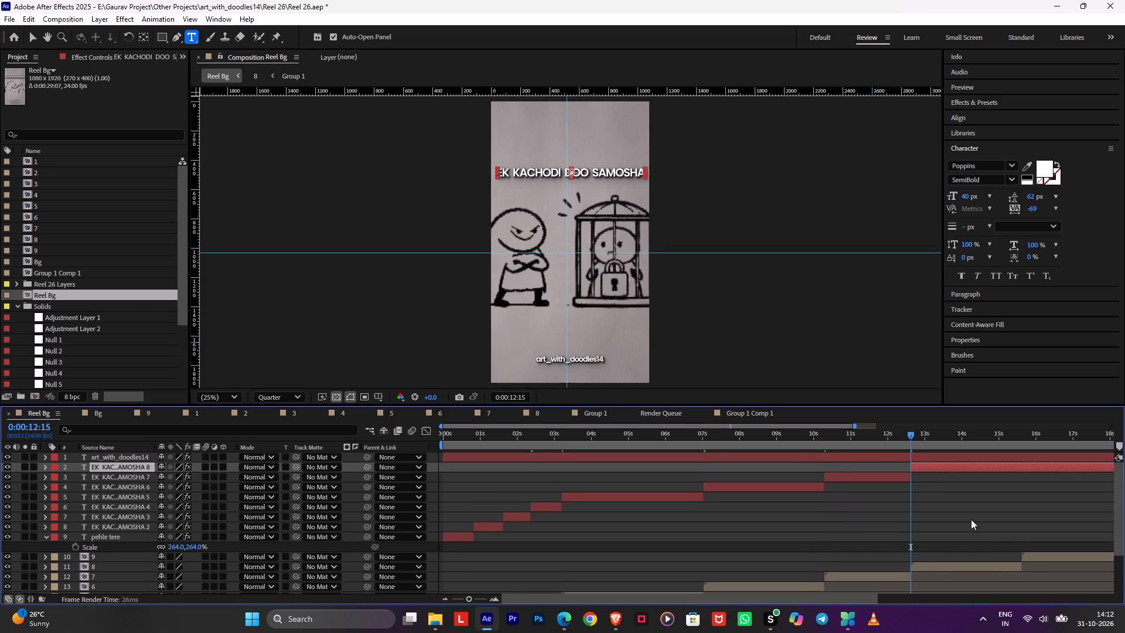
Split the last EK KACHODI DOO SAMOSHA title segment at the start of layer 9, at 0:00:15:15.
{"action": "left_click", "coordinate": [1037, 559]}
{"action": "key", "text": "i"}
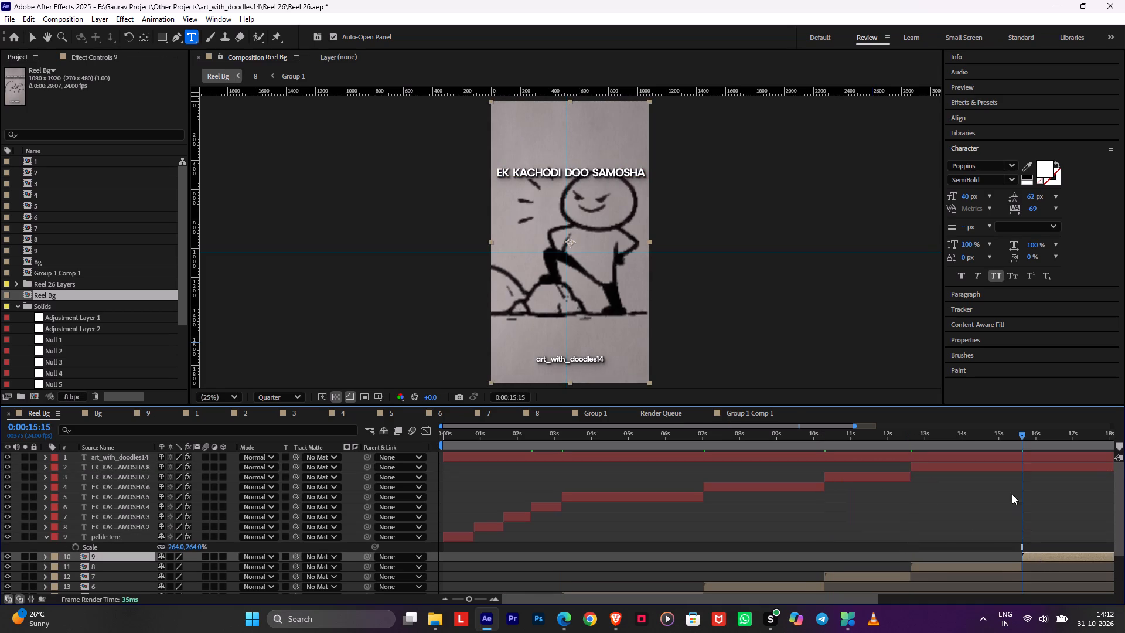
{"action": "left_click", "coordinate": [1012, 468]}
{"action": "key", "text": "ctrl+shift+f"}
{"action": "key", "text": "ctrl+shift+d"}
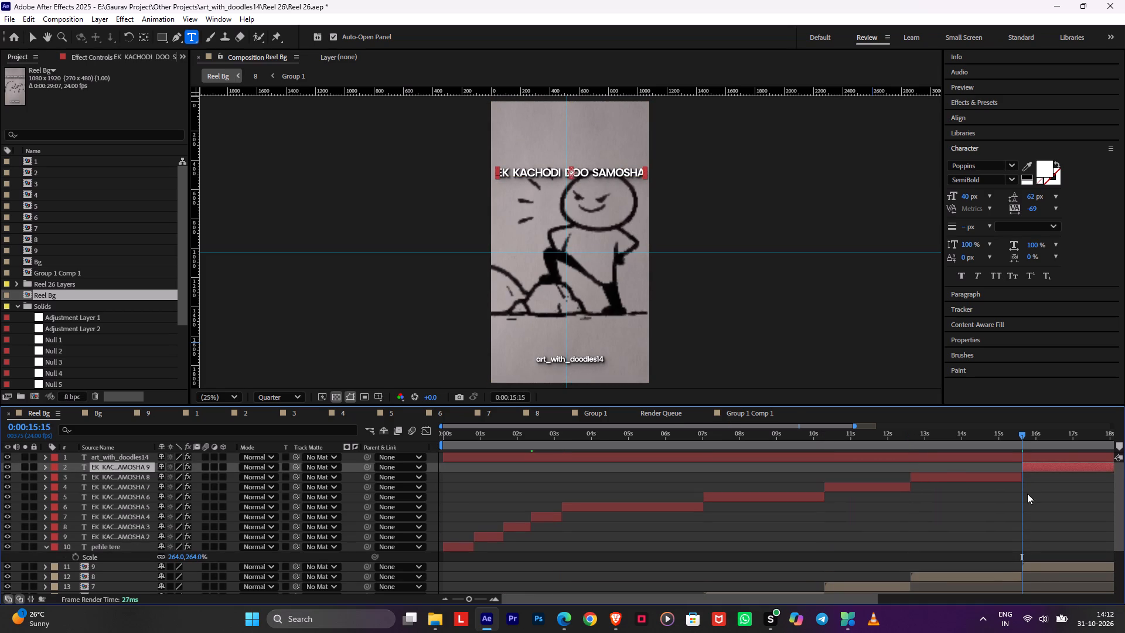
{"action": "scroll", "coordinate": [1025, 499], "scroll_direction": "down", "scroll_amount": 5, "text": "alt"}
{"action": "left_click", "coordinate": [1016, 502]}
Save the Reel 26 project.
{"action": "key", "text": "alt+Tab"}
{"action": "key", "text": "alt+Tab"}
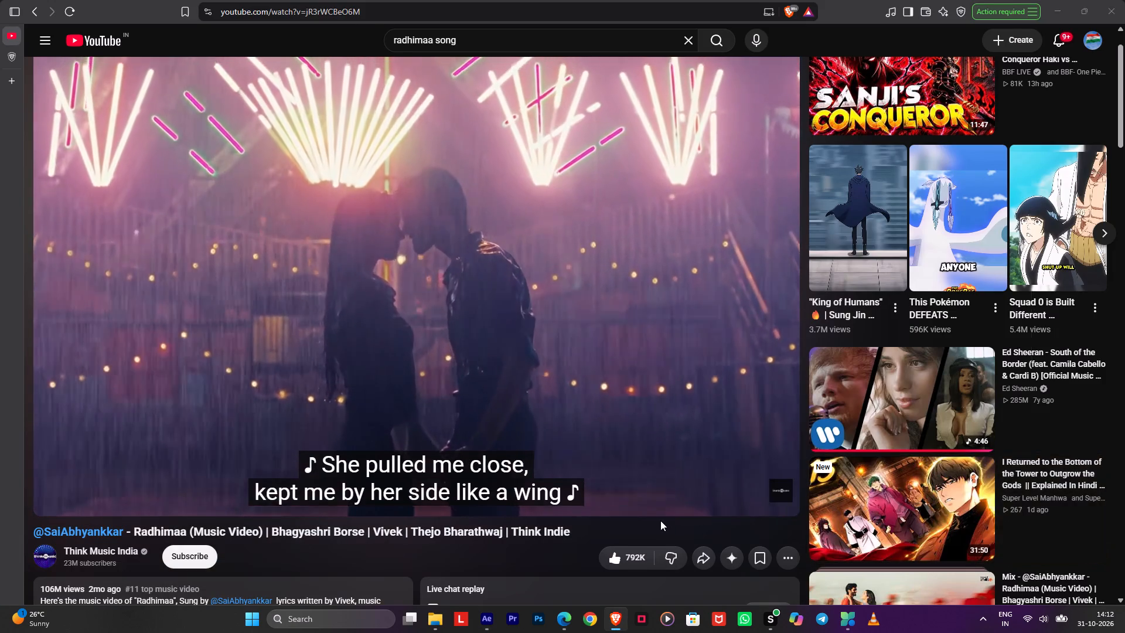
{"action": "key", "text": "ctrl+s"}
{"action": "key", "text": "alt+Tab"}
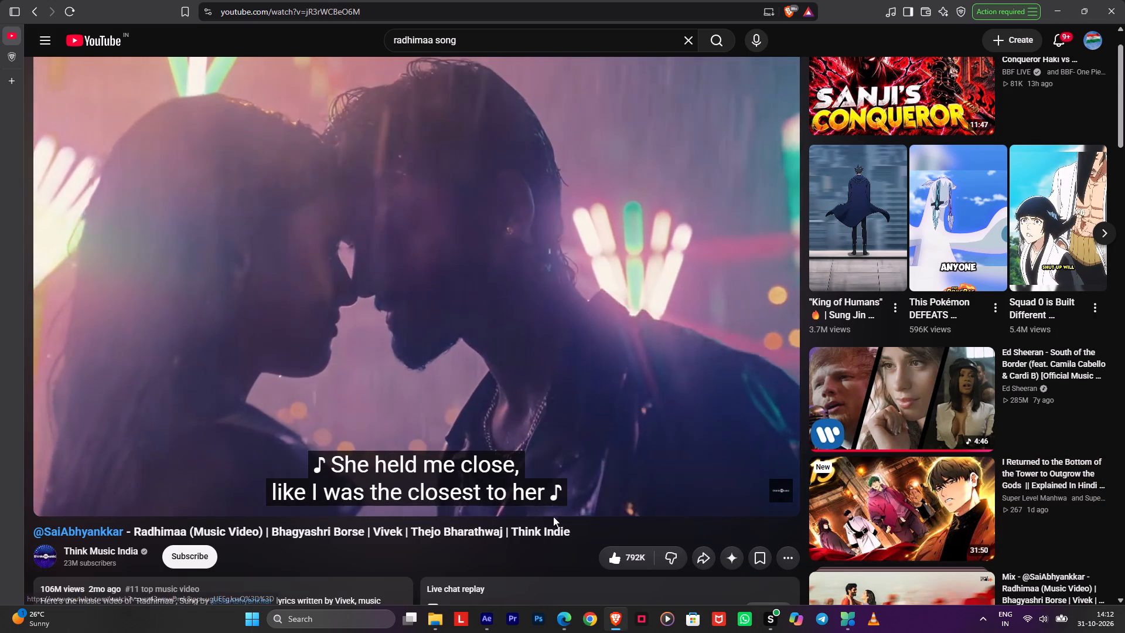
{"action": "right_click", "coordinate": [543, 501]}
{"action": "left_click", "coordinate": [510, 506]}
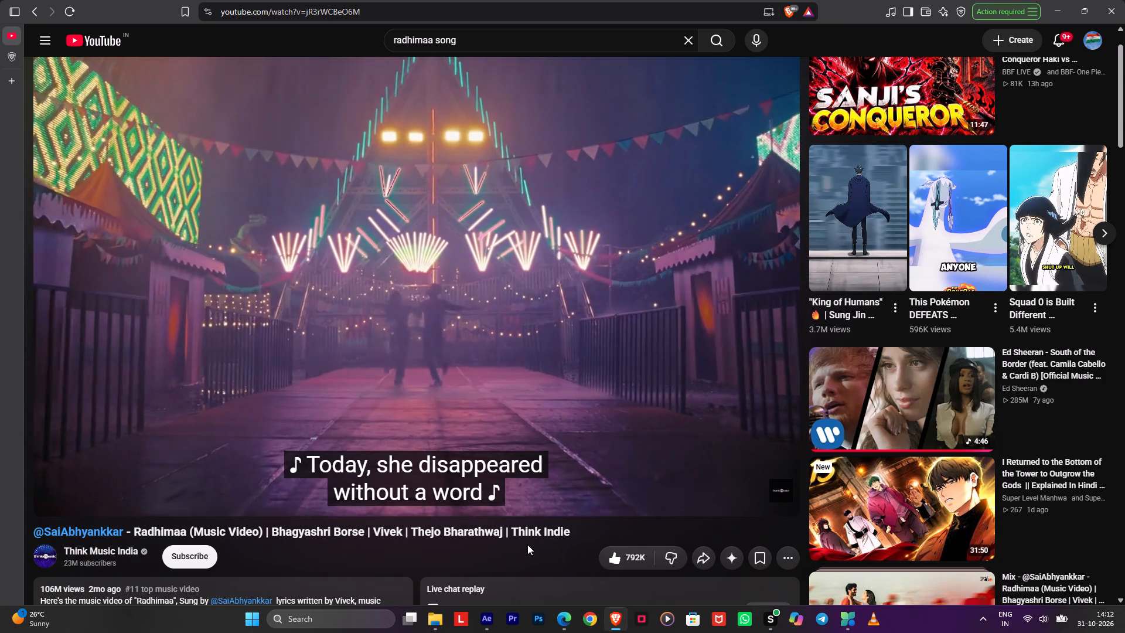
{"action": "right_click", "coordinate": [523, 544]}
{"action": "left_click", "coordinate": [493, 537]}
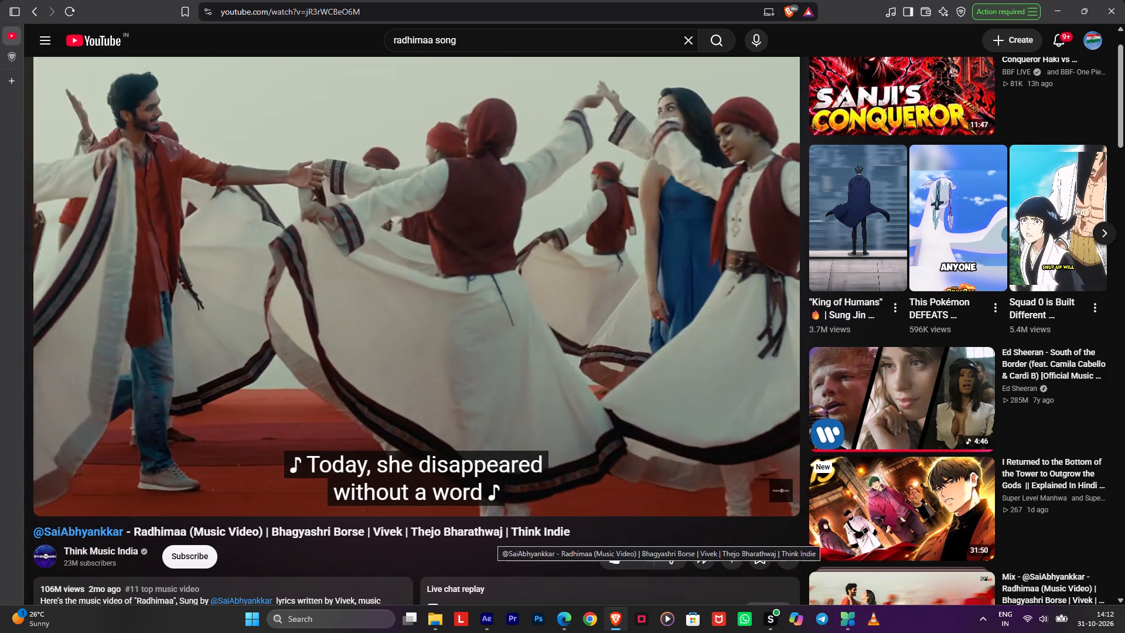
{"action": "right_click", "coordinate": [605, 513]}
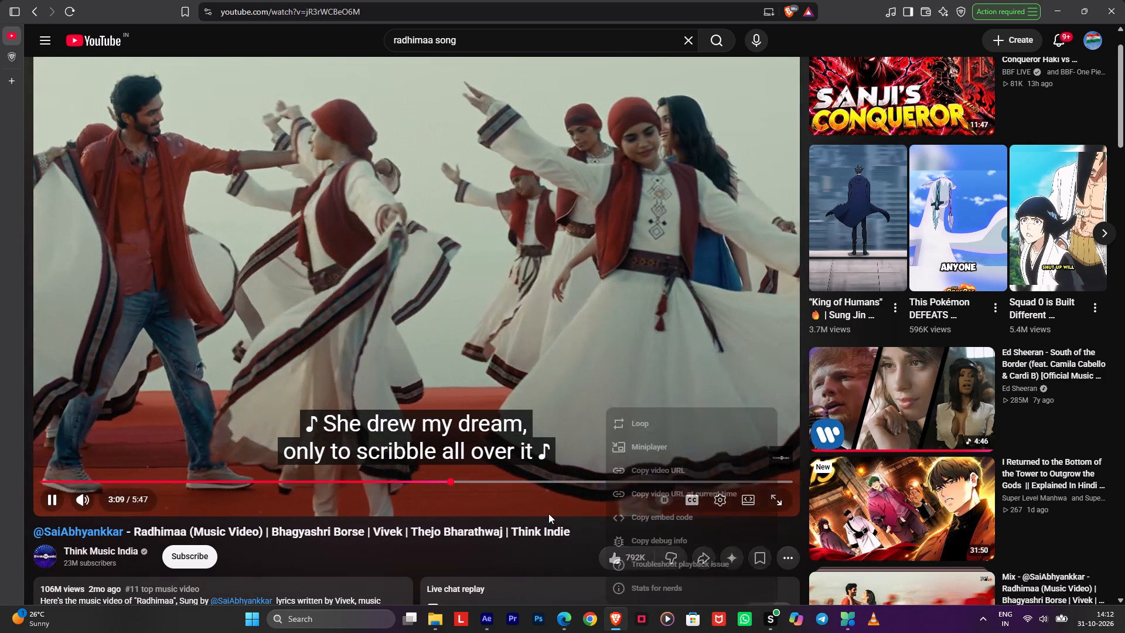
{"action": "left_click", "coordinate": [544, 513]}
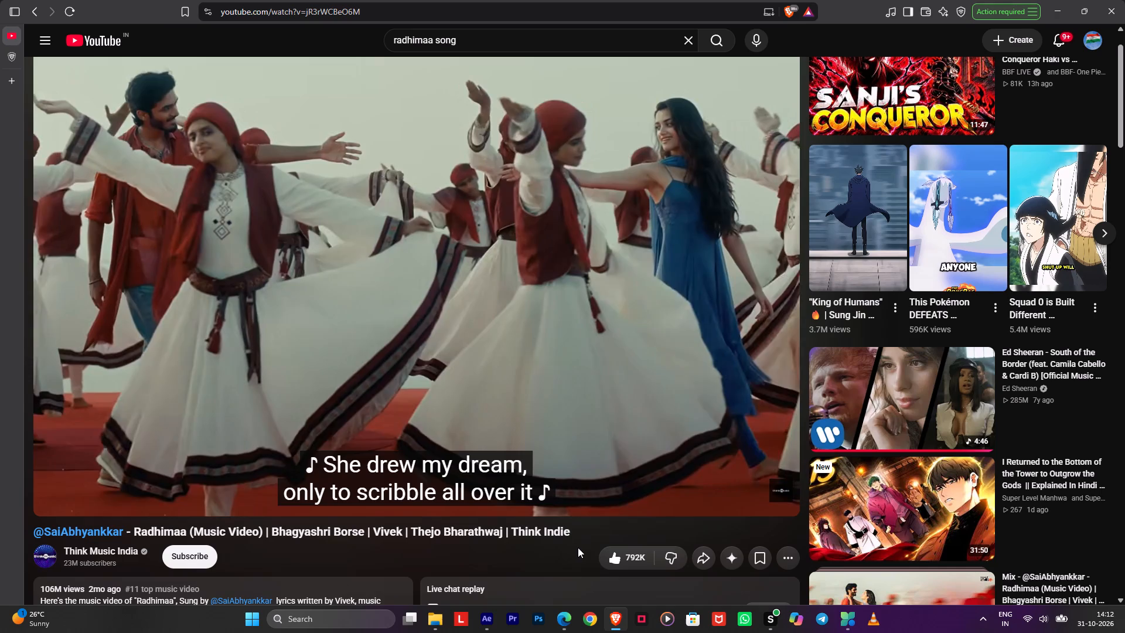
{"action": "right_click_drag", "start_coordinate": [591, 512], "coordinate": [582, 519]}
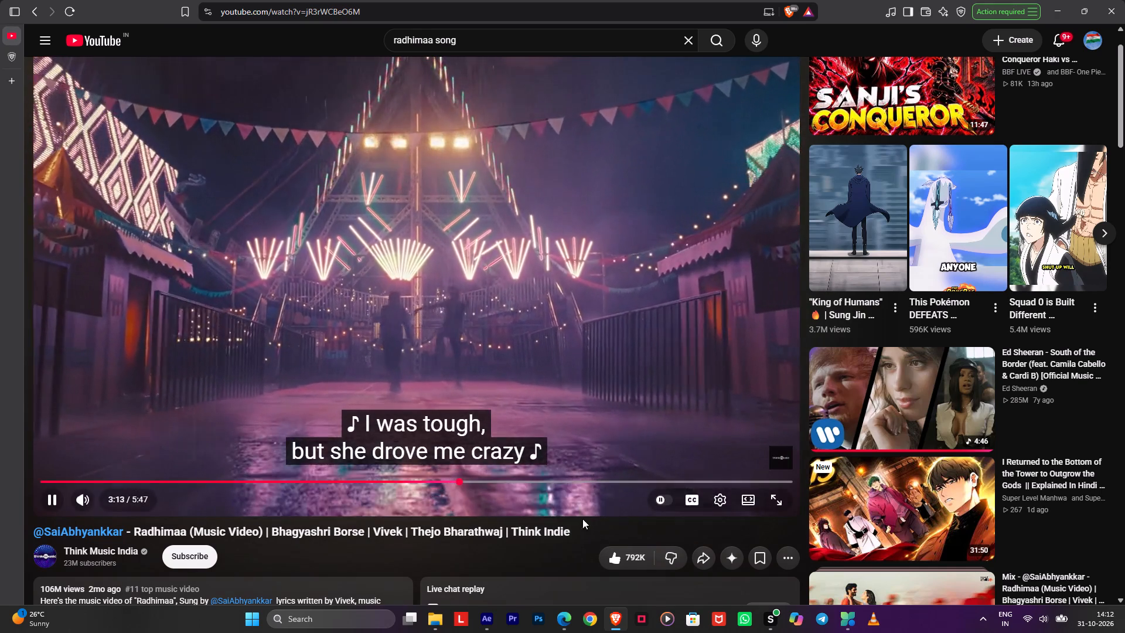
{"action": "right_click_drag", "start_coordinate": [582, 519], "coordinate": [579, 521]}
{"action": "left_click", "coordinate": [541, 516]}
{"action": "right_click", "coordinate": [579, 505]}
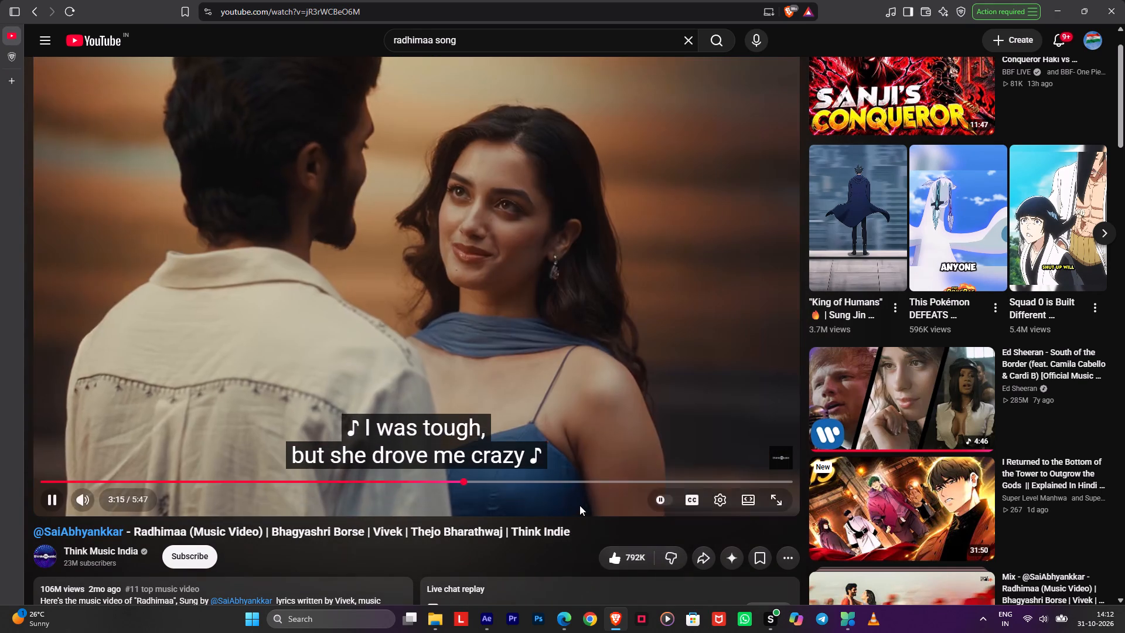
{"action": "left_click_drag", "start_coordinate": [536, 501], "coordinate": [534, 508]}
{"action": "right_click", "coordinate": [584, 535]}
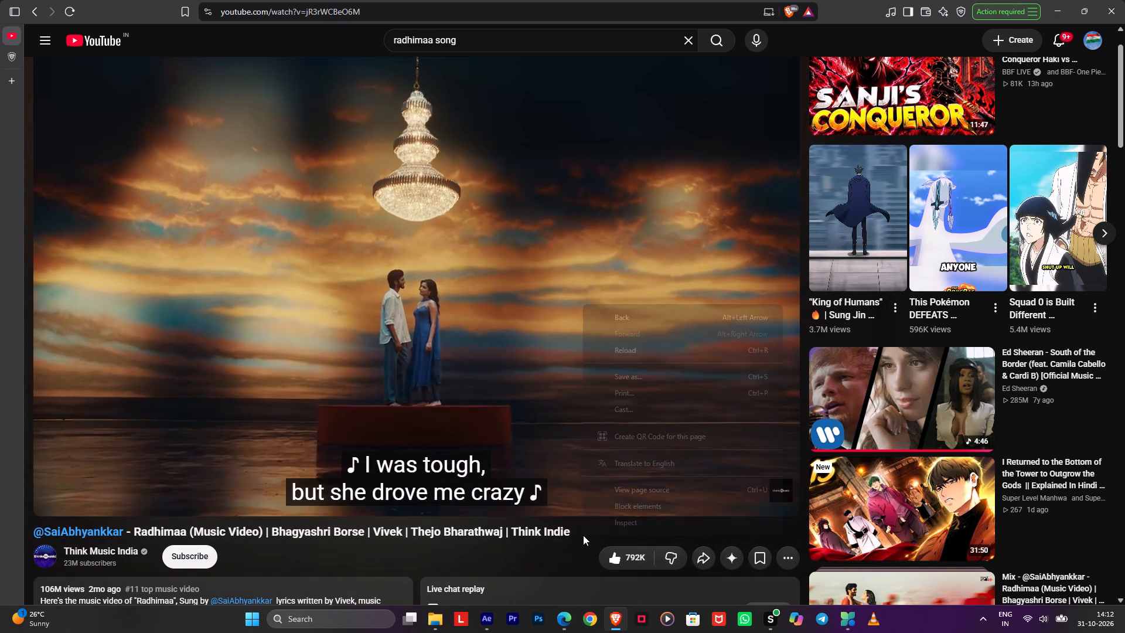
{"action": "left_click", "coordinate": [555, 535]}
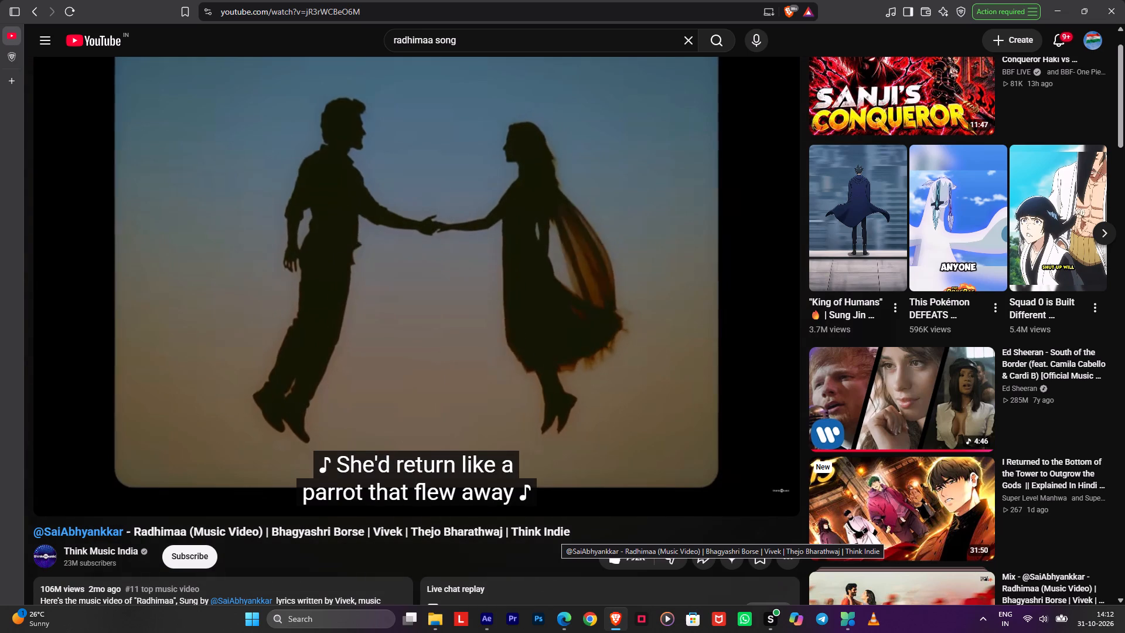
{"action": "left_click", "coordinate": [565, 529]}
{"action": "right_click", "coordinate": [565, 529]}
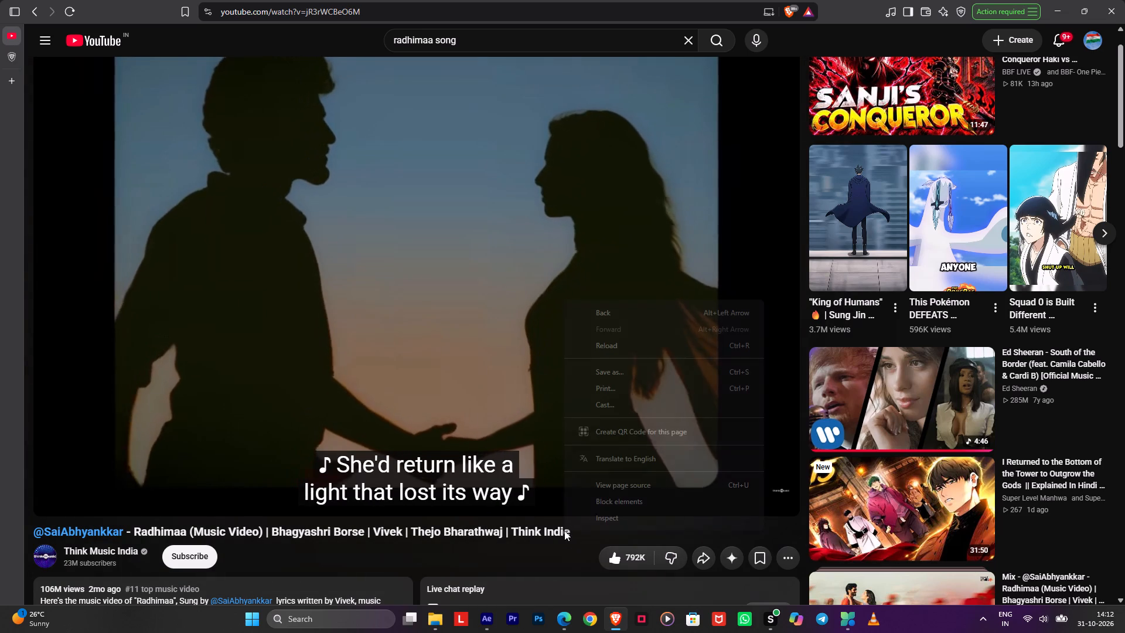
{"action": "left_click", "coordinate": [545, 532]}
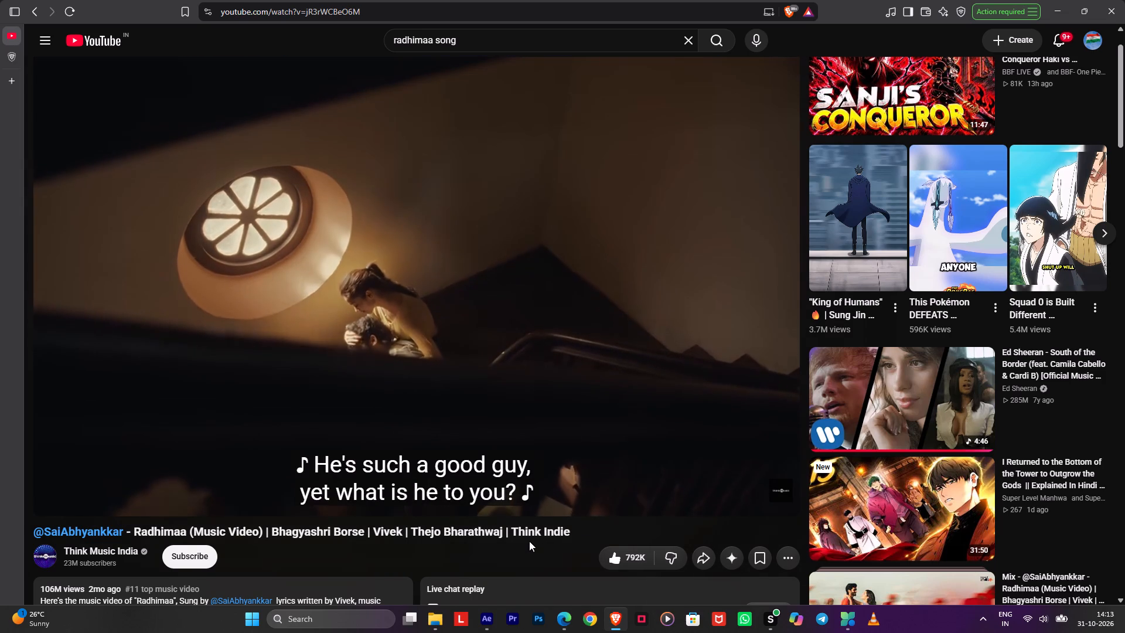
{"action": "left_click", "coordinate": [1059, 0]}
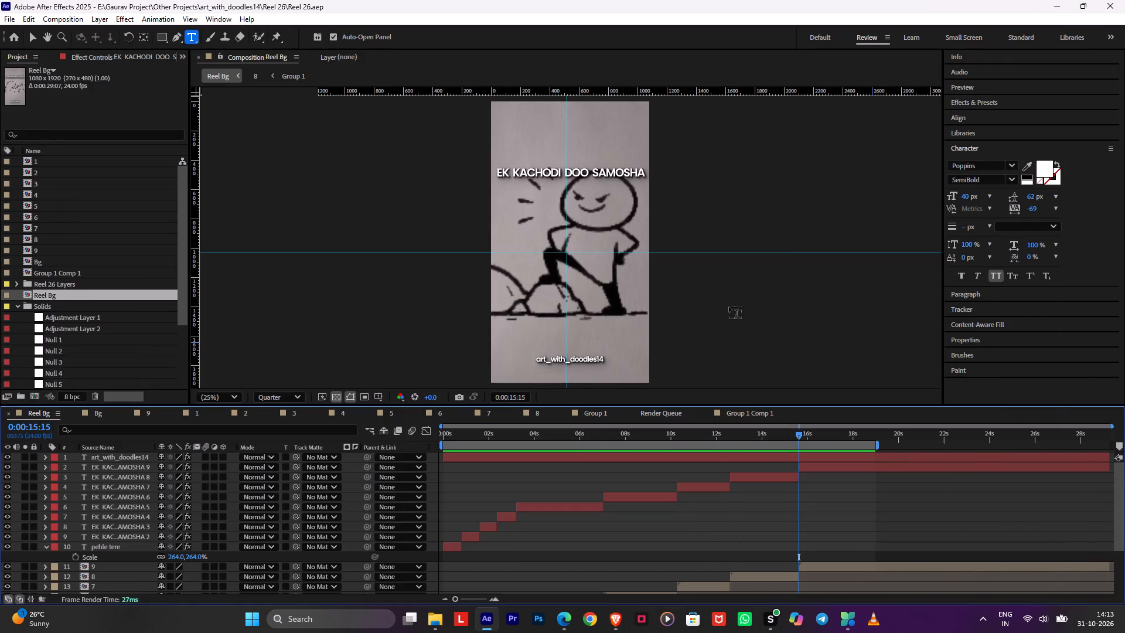
{"action": "left_click_drag", "start_coordinate": [741, 439], "coordinate": [496, 455]}
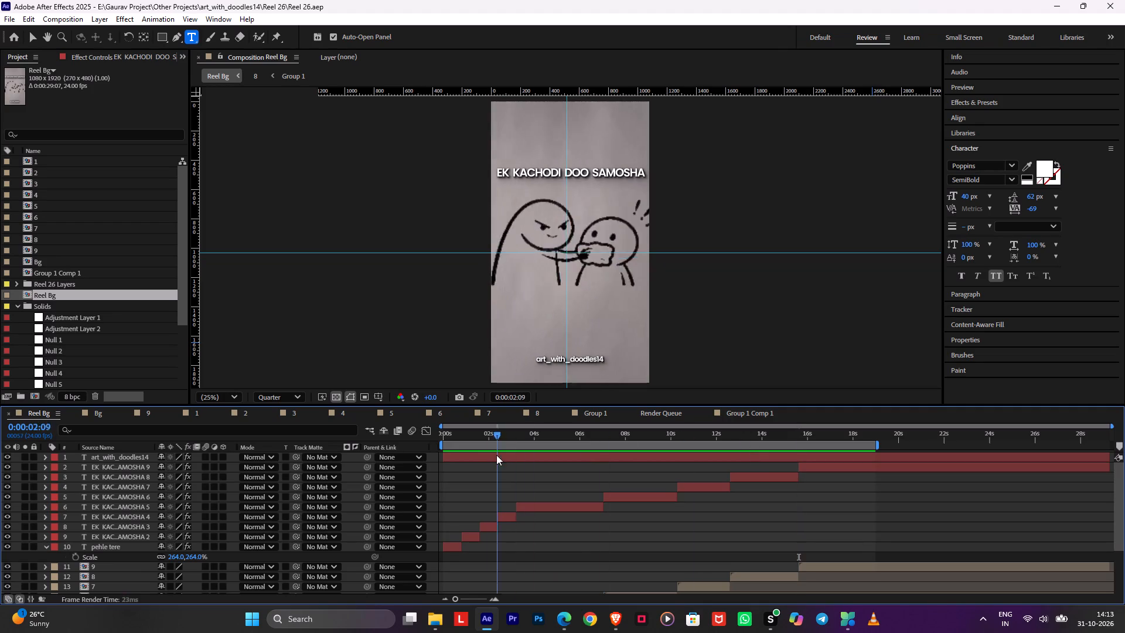
{"action": "left_click_drag", "start_coordinate": [496, 455], "coordinate": [414, 466]}
{"action": "key", "text": "space"}
{"action": "key", "text": "space"}
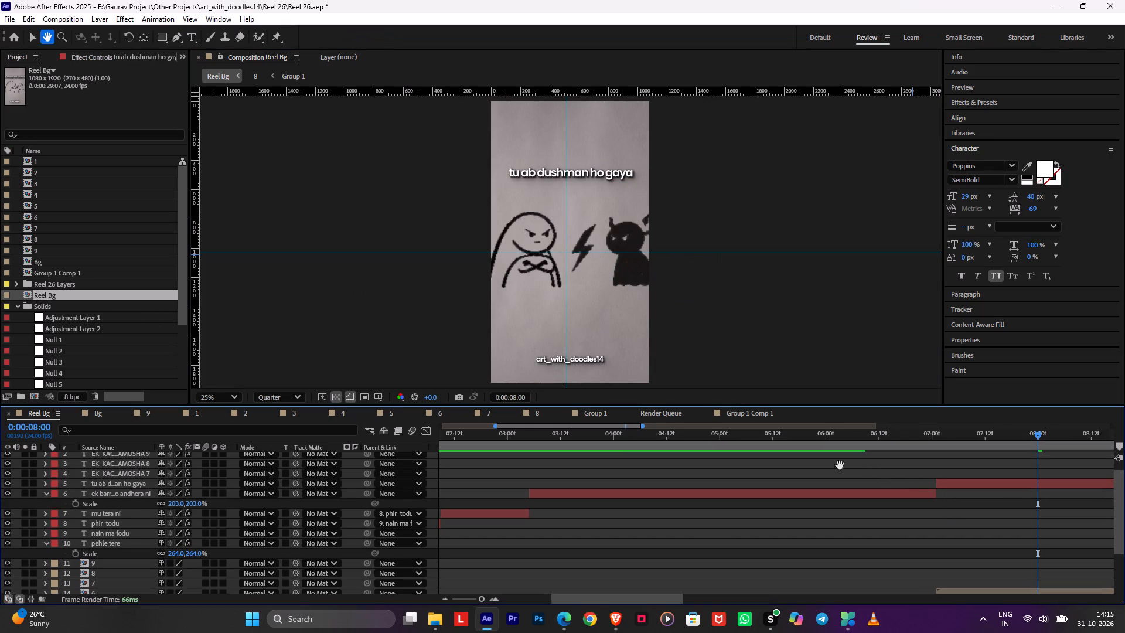
{"action": "left_click_drag", "start_coordinate": [840, 465], "coordinate": [594, 448]}
{"action": "left_click", "coordinate": [715, 464]}
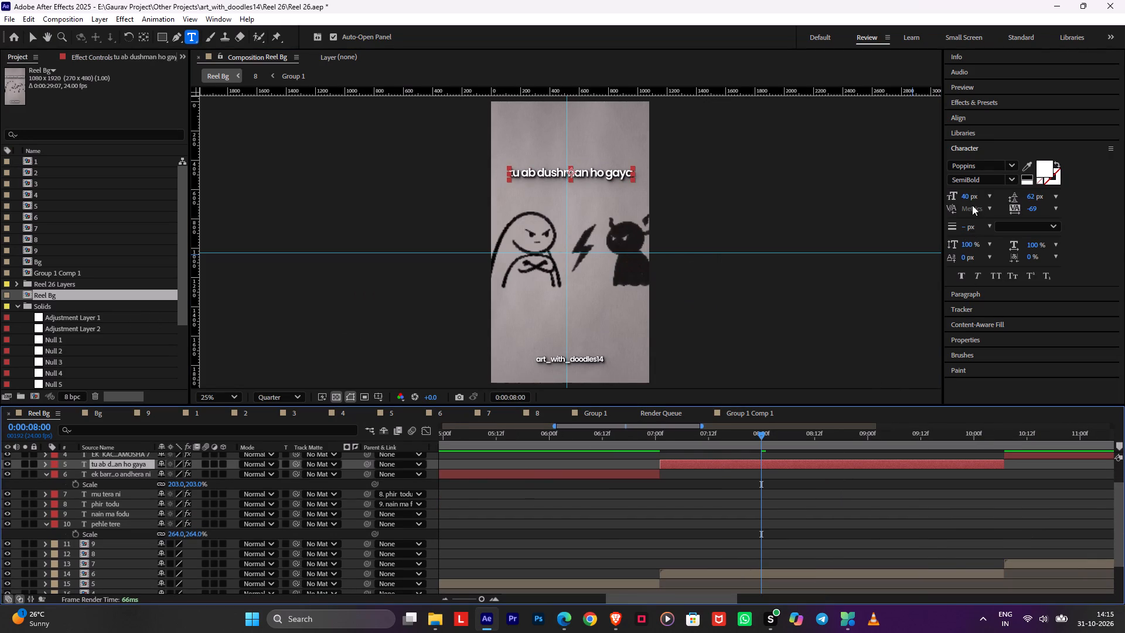
{"action": "double_click", "coordinate": [867, 464]}
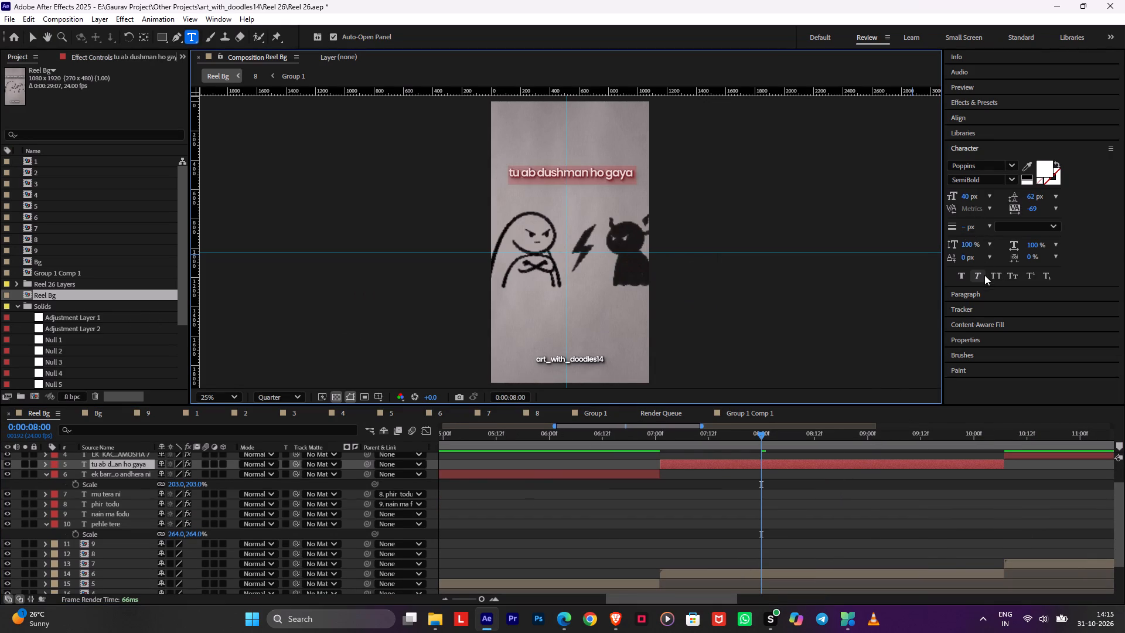
{"action": "left_click", "coordinate": [990, 276]}
{"action": "left_click", "coordinate": [751, 525]}
Add an extra space between each pair of words in the tu ab dushman ho gaya title and save the project.
{"action": "double_click", "coordinate": [710, 467]}
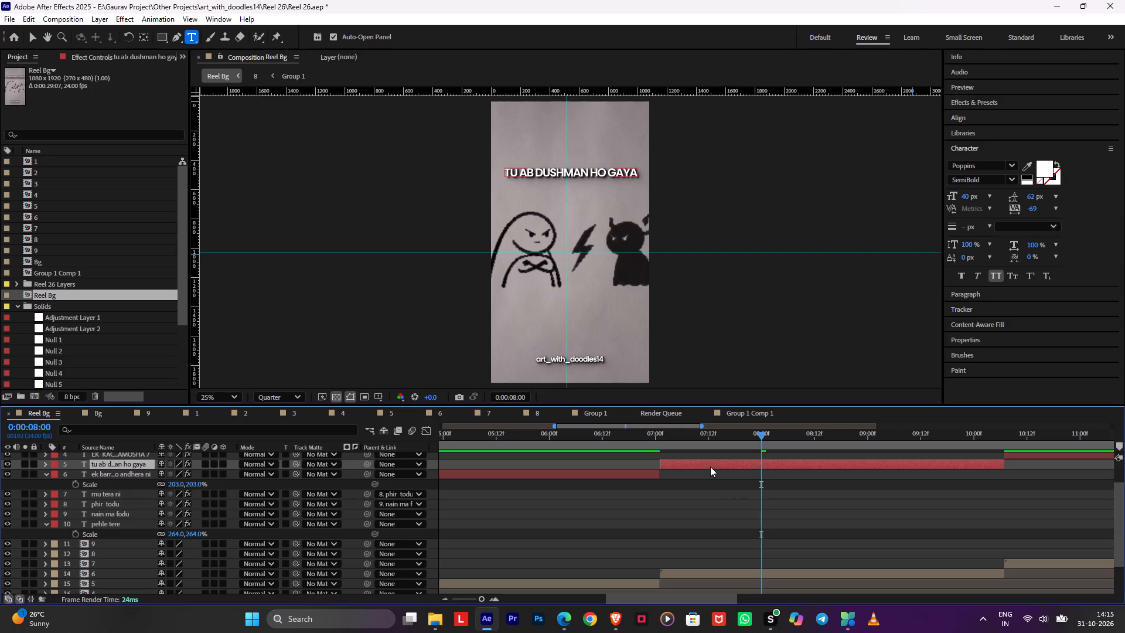
{"action": "left_click", "coordinate": [591, 179]}
{"action": "key", "text": "space"}
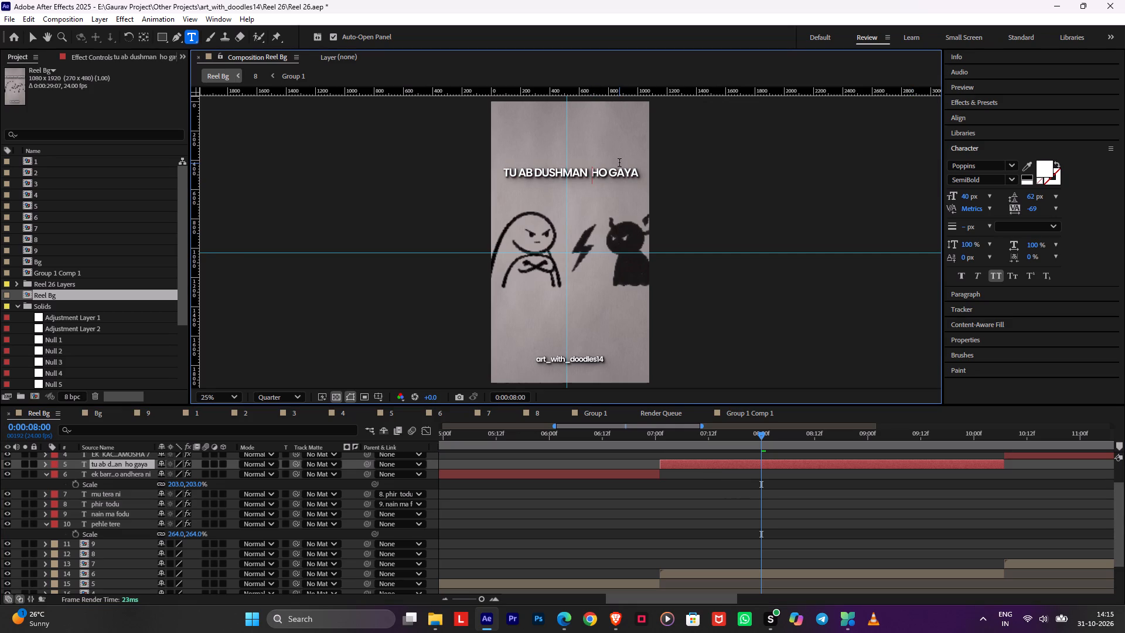
{"action": "left_click", "coordinate": [609, 172]}
{"action": "key", "text": "space"}
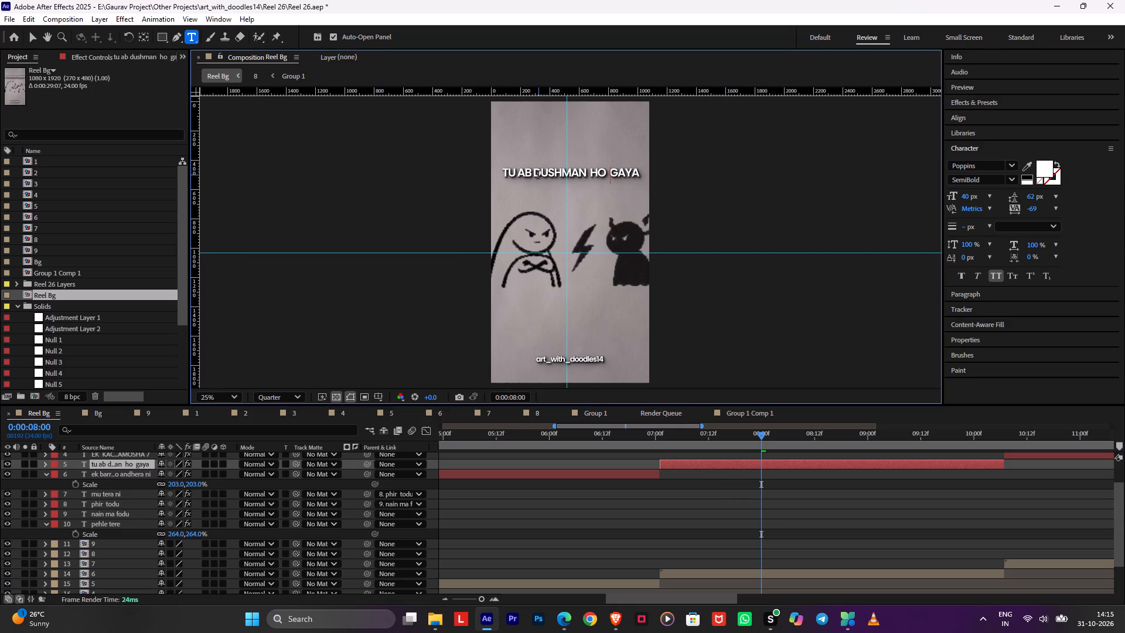
{"action": "left_click", "coordinate": [532, 174]}
{"action": "key", "text": "space"}
{"action": "left_click", "coordinate": [696, 499]}
{"action": "key", "text": "ctrl+s"}
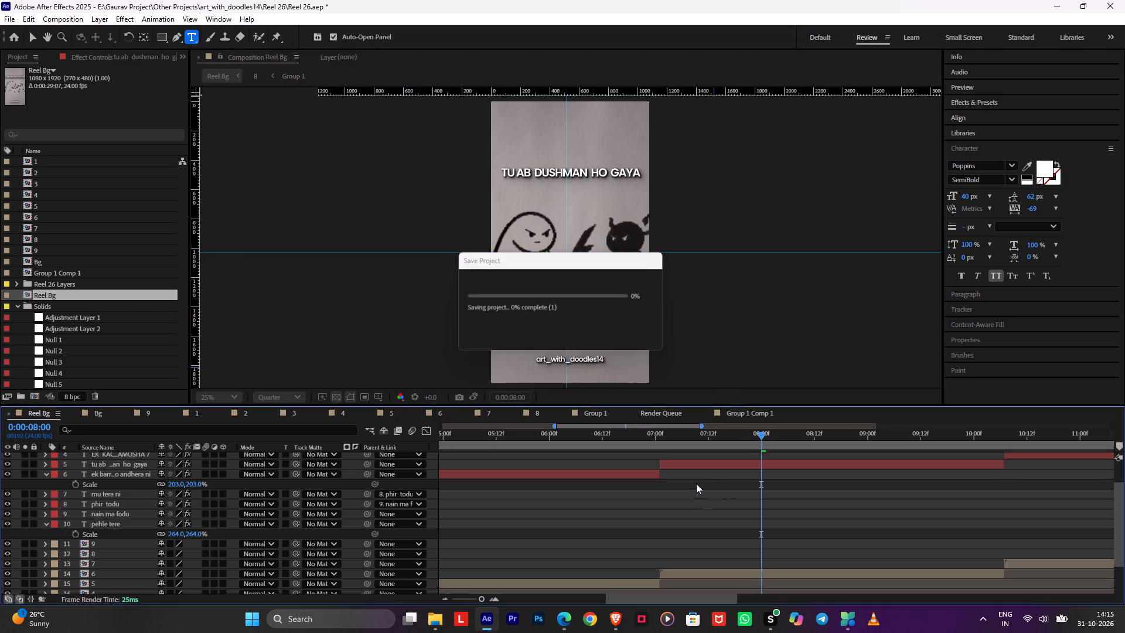
{"action": "double_click", "coordinate": [698, 462]}
{"action": "left_click", "coordinate": [516, 176]}
{"action": "key", "text": "space"}
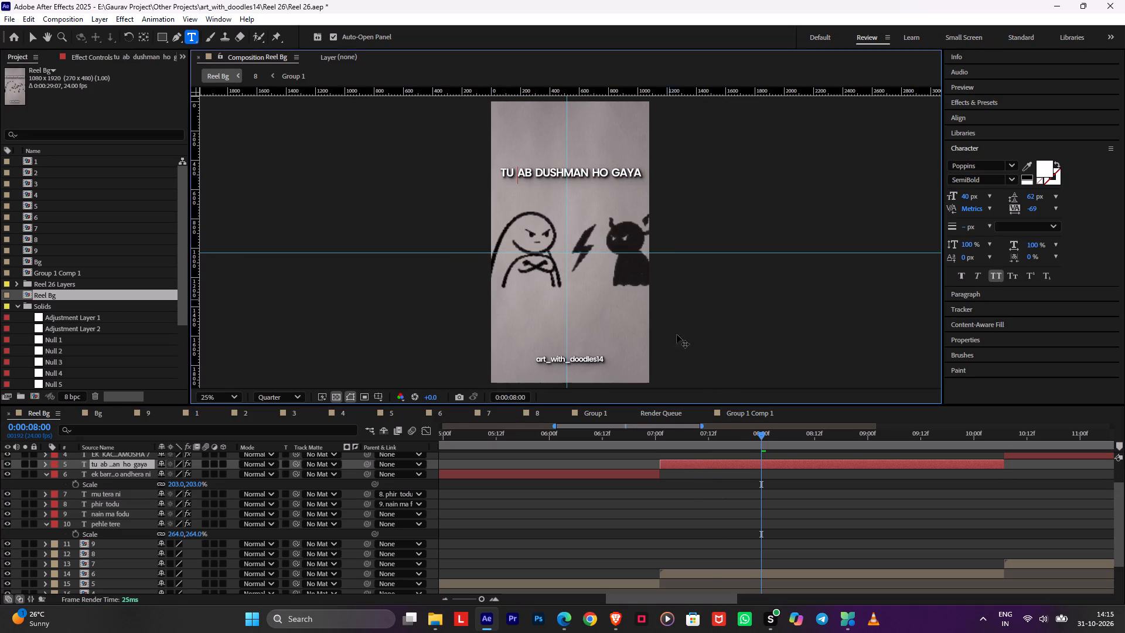
{"action": "left_click", "coordinate": [752, 487]}
Play back the animation from 0:00:05:16 through the tu ab dushman ho gaya title into the seventh title segment.
{"action": "left_click_drag", "start_coordinate": [680, 428], "coordinate": [575, 437]}
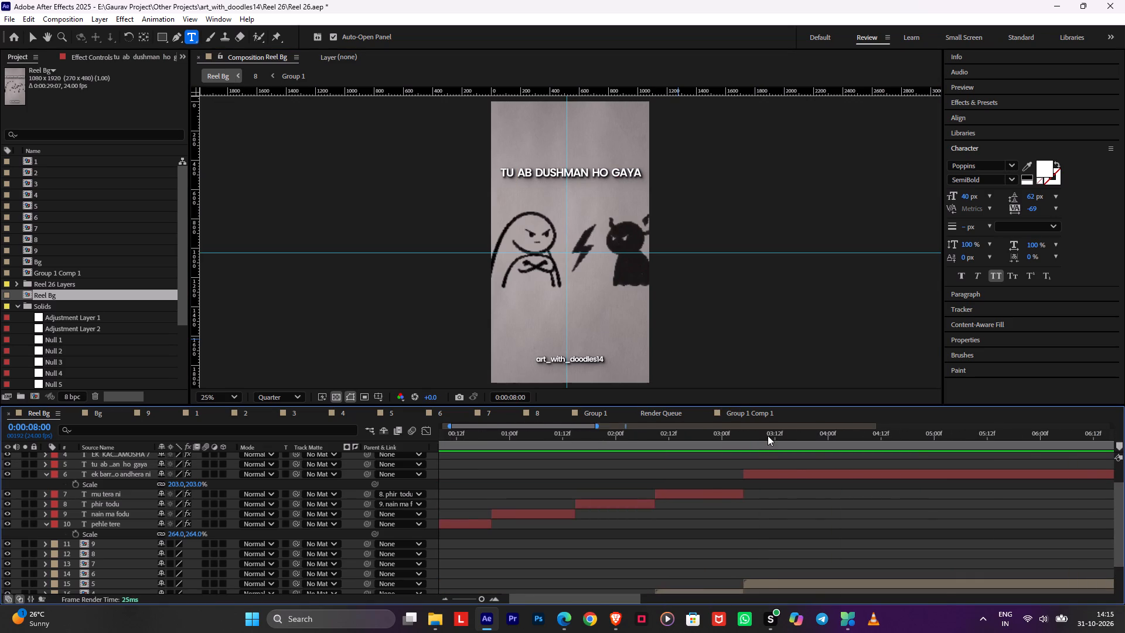
{"action": "scroll", "coordinate": [788, 464], "scroll_direction": "down", "scroll_amount": 3, "text": "alt"}
{"action": "left_click_drag", "start_coordinate": [667, 435], "coordinate": [620, 438]}
{"action": "key", "text": "space"}
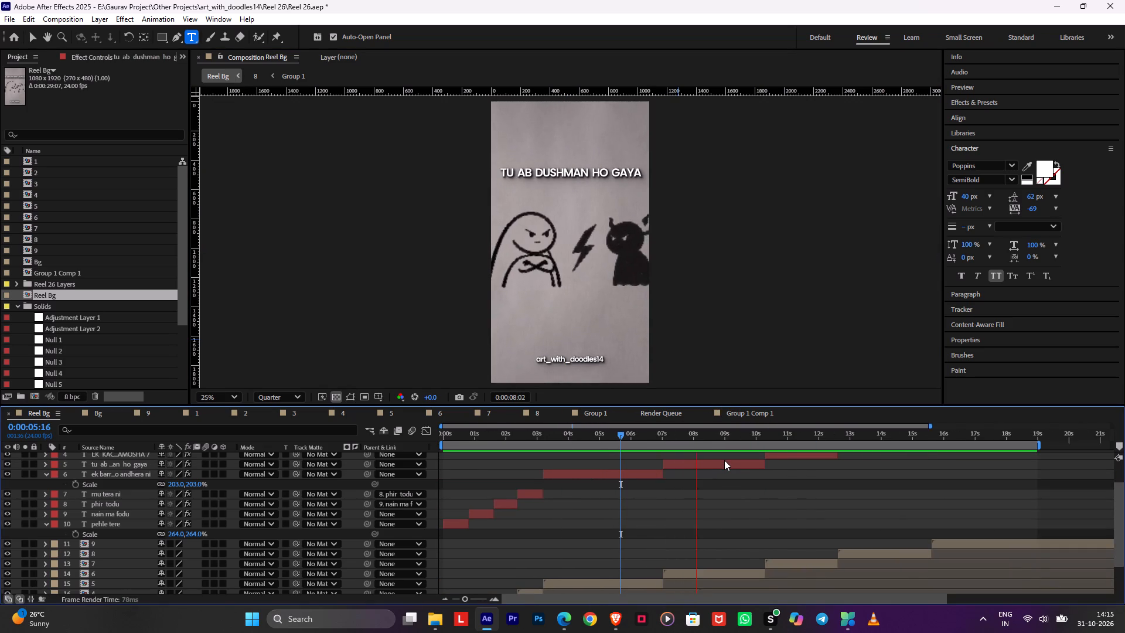
{"action": "key", "text": "space"}
{"action": "key", "text": "space"}
{"action": "key", "text": "space"}
{"action": "key", "text": "space"}
{"action": "key", "text": "space"}
{"action": "key", "text": "space"}
{"action": "key", "text": "space"}
{"action": "key", "text": "space"}
{"action": "key", "text": "space"}
{"action": "key", "text": "space"}
{"action": "key", "text": "space"}
{"action": "key", "text": "space"}
{"action": "key", "text": "space"}
{"action": "left_click_drag", "start_coordinate": [705, 484], "coordinate": [606, 515]}
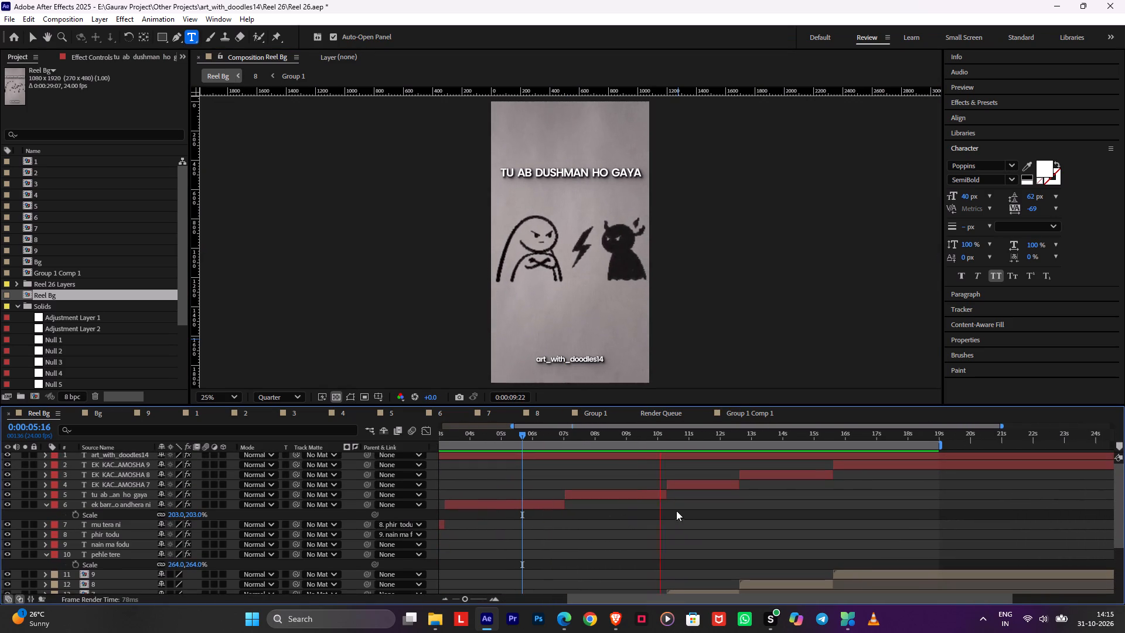
{"action": "key", "text": "space"}
Replace the seventh title segment's text with the ChatGPT lyric line "samajh le tu toh gaya".
{"action": "key", "text": "alt+Tab"}
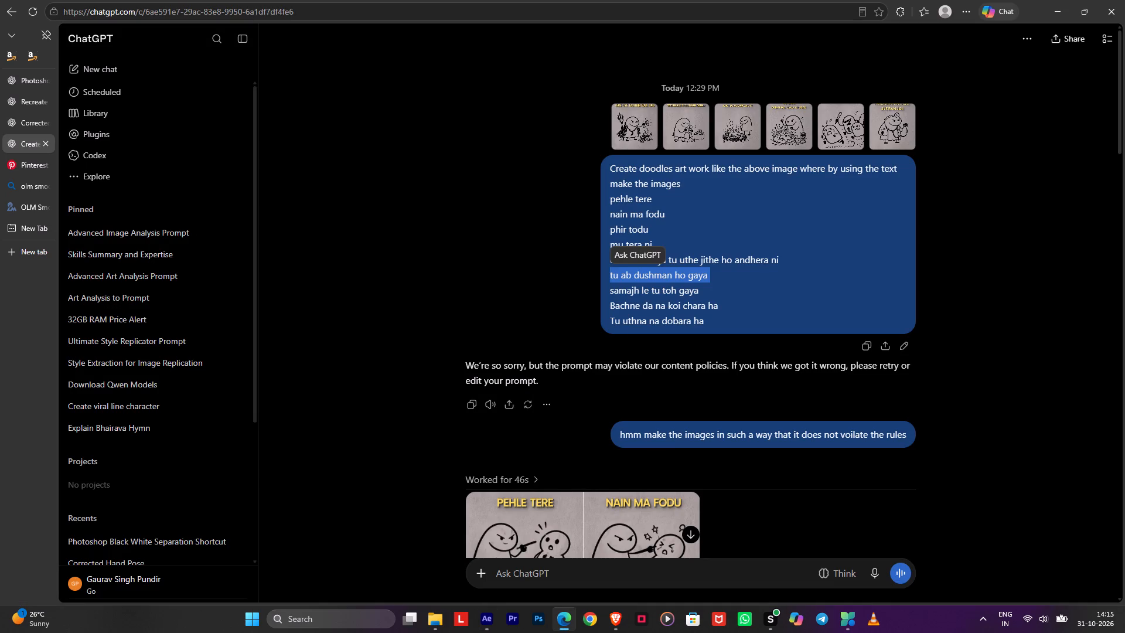
{"action": "left_click_drag", "start_coordinate": [610, 292], "coordinate": [705, 295]}
{"action": "left_click_drag", "start_coordinate": [703, 292], "coordinate": [591, 284]}
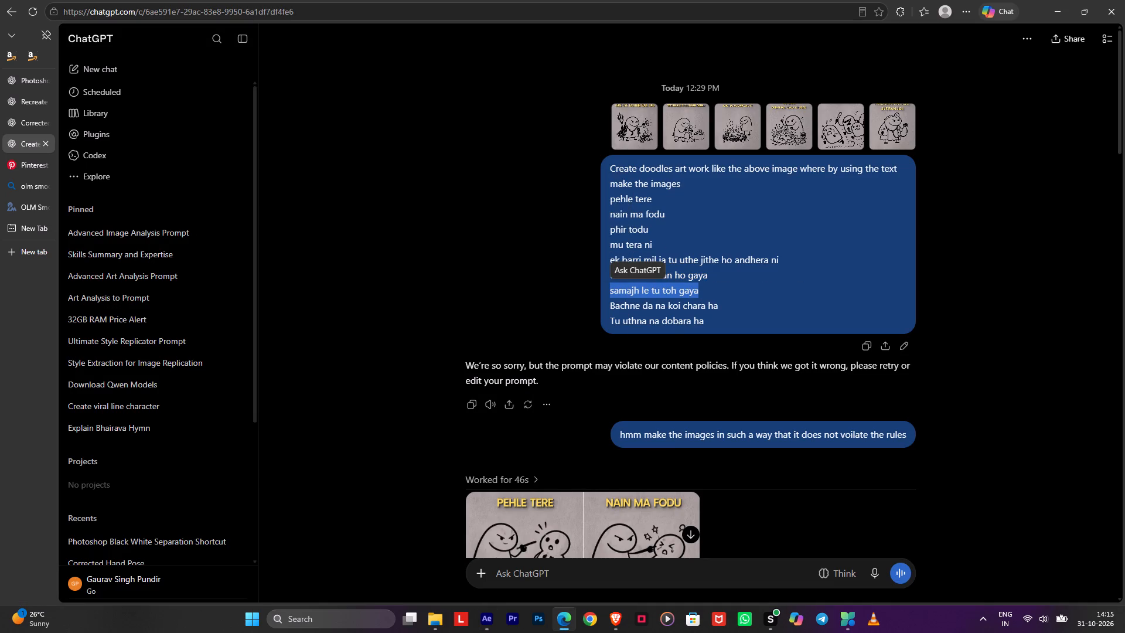
{"action": "key", "text": "ctrl+c"}
{"action": "key", "text": "alt+Tab"}
{"action": "left_click", "coordinate": [724, 478]}
{"action": "left_click", "coordinate": [704, 478]}
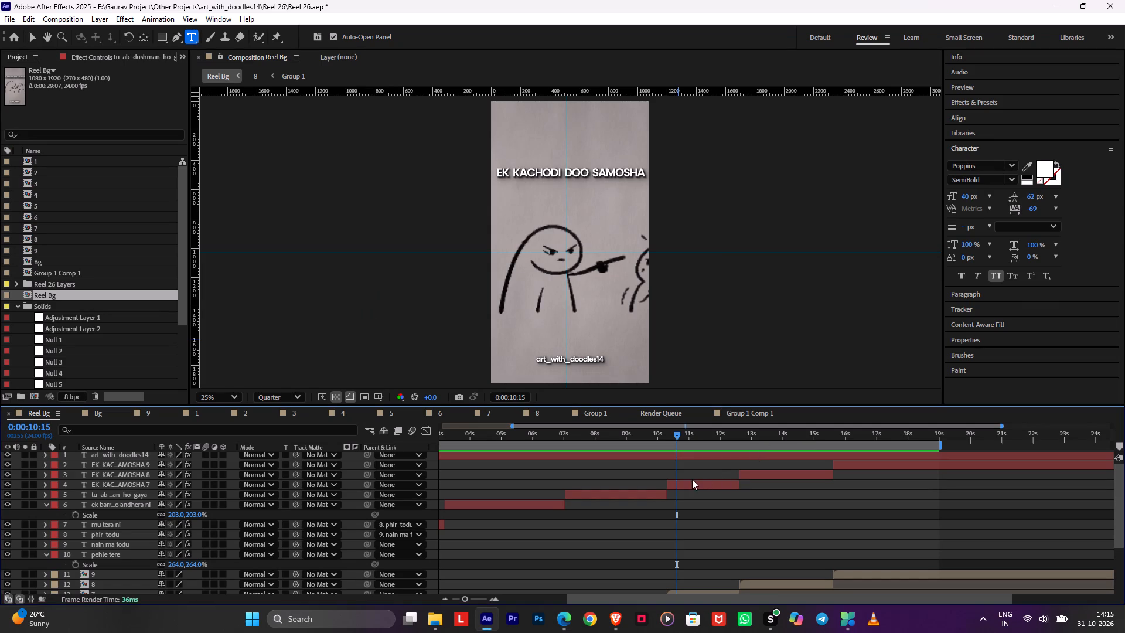
{"action": "double_click", "coordinate": [678, 485]}
{"action": "key", "text": "ctrl+v"}
Set the samajh le tu toh gaya title in All Caps.
{"action": "double_click", "coordinate": [678, 485]}
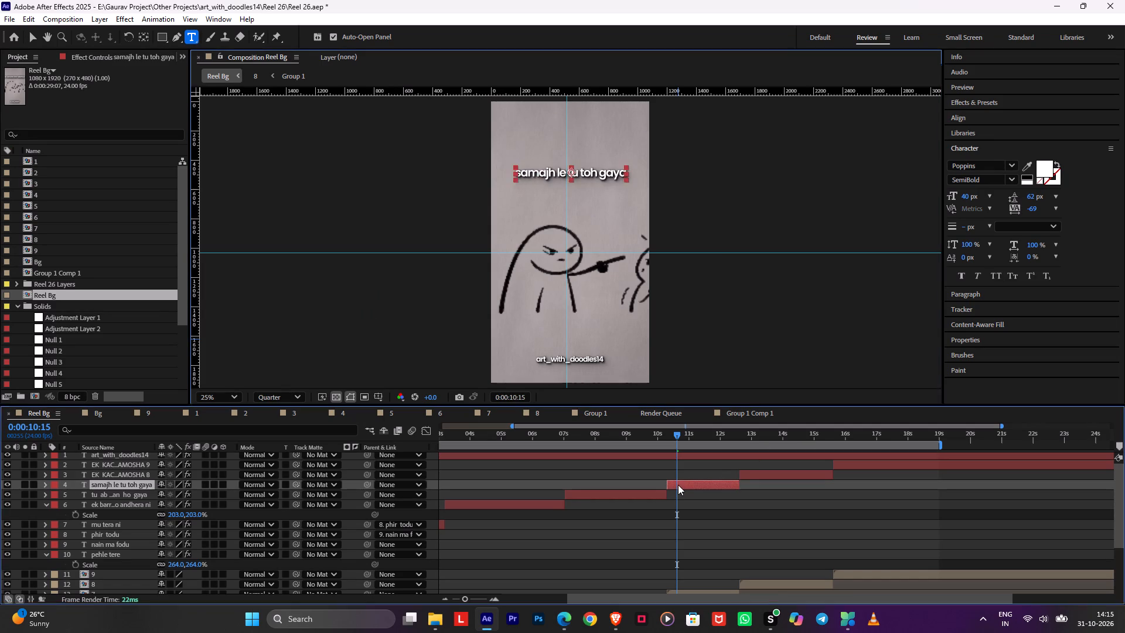
{"action": "left_click", "coordinate": [991, 277]}
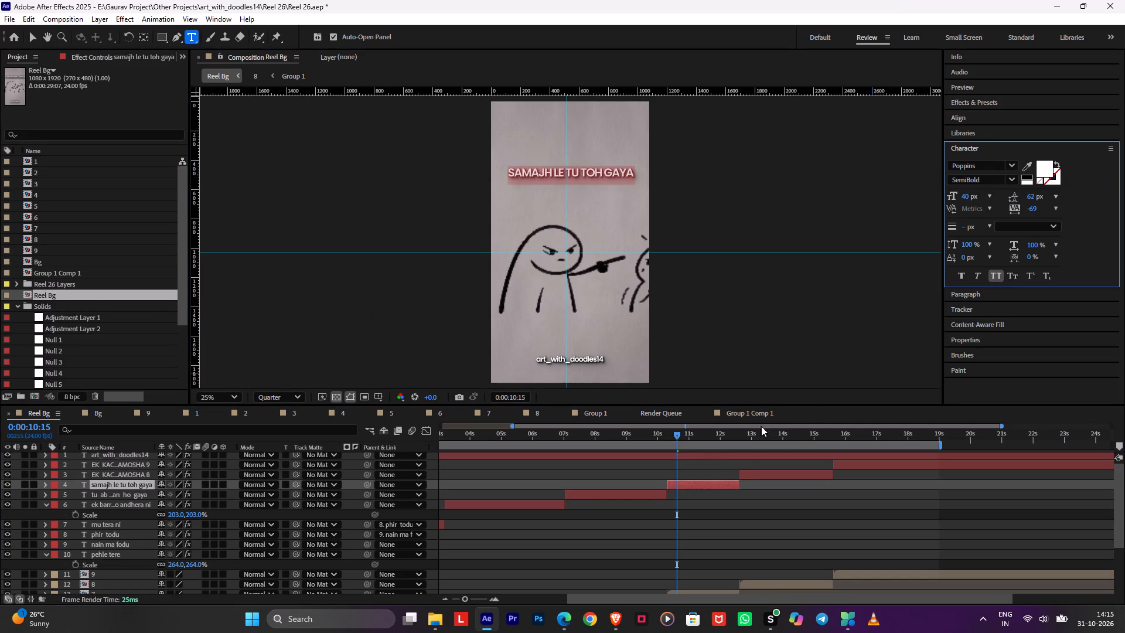
Add an extra space after "samajh", "tu" and "toh" in the samajh le tu toh gaya title and save the project.
{"action": "double_click", "coordinate": [673, 482]}
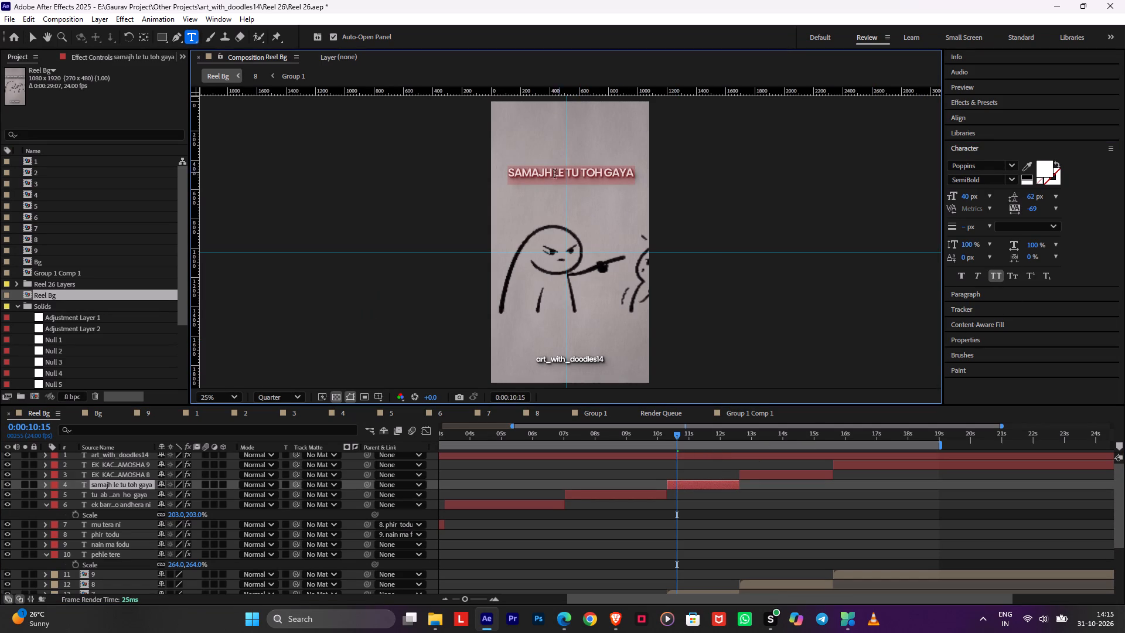
{"action": "left_click", "coordinate": [551, 173]}
{"action": "key", "text": "space"}
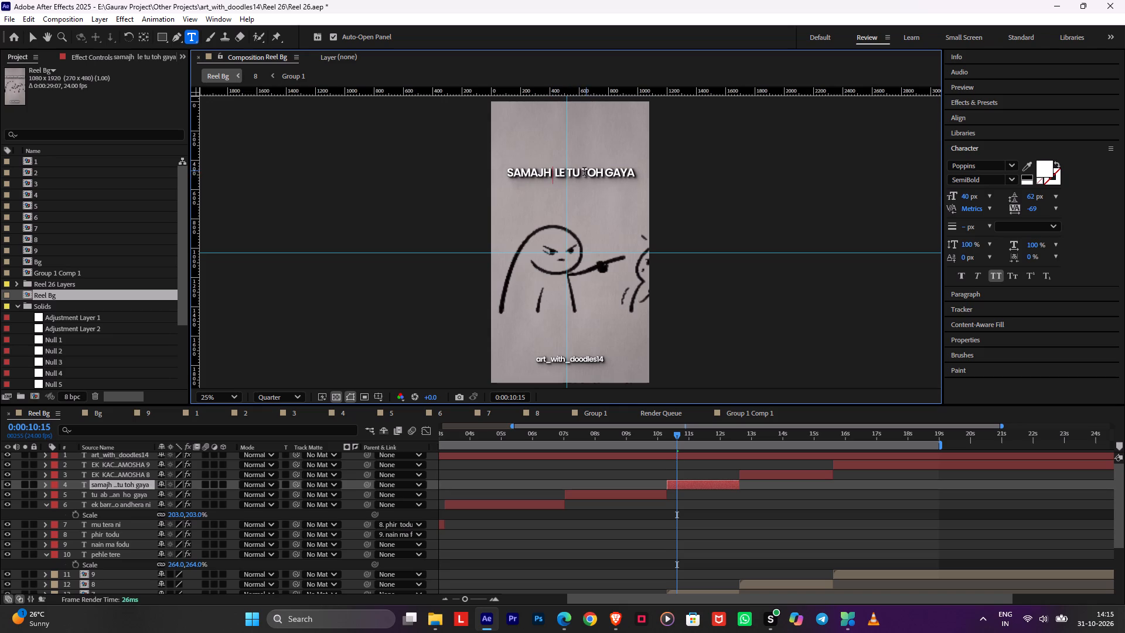
{"action": "left_click", "coordinate": [580, 172]}
{"action": "key", "text": "space"}
{"action": "left_click", "coordinate": [604, 170]}
{"action": "key", "text": "space"}
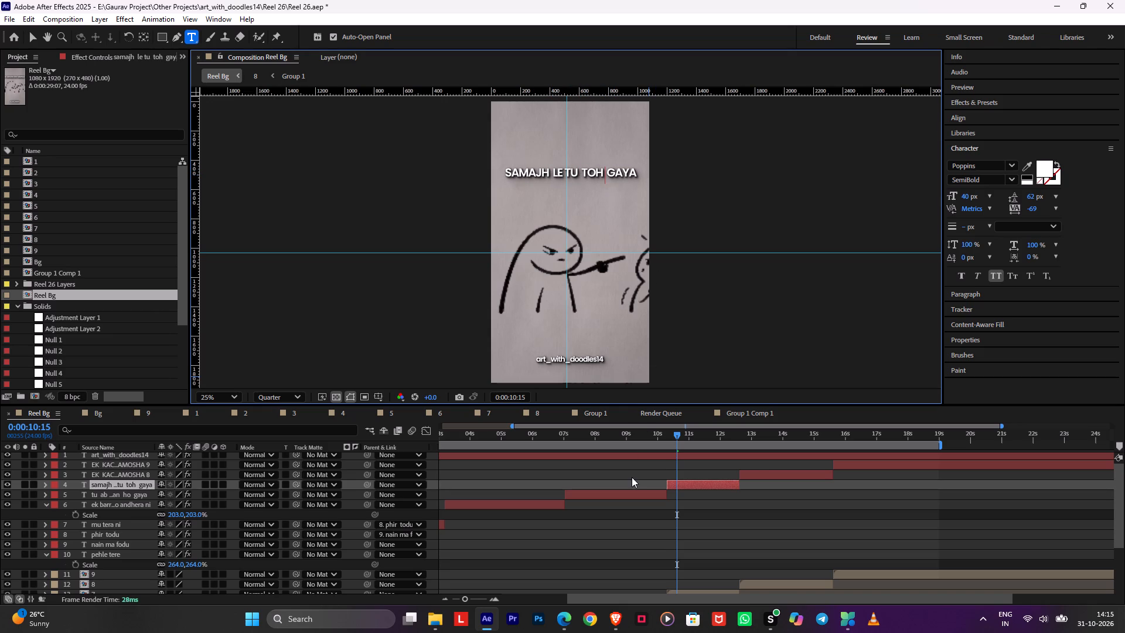
{"action": "left_click", "coordinate": [632, 477]}
{"action": "left_click", "coordinate": [677, 482]}
{"action": "key", "text": "ctrl+s"}
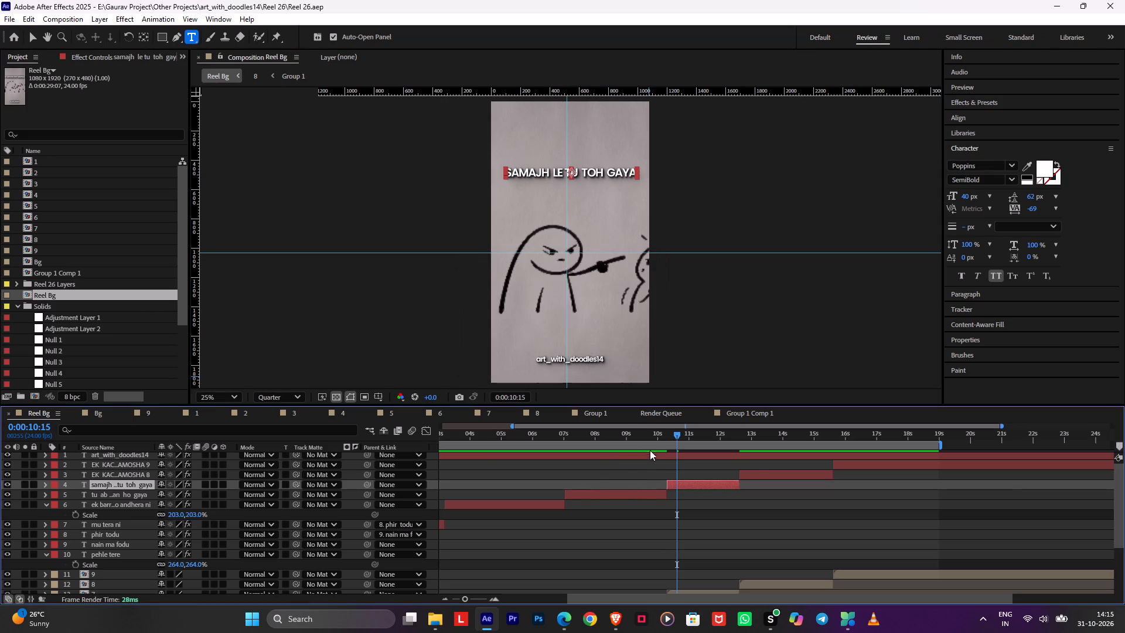
Replace the eighth title segment's text with the ChatGPT lyric line "Bachne da na koi chara ha".
{"action": "left_click", "coordinate": [650, 433]}
{"action": "key", "text": "space"}
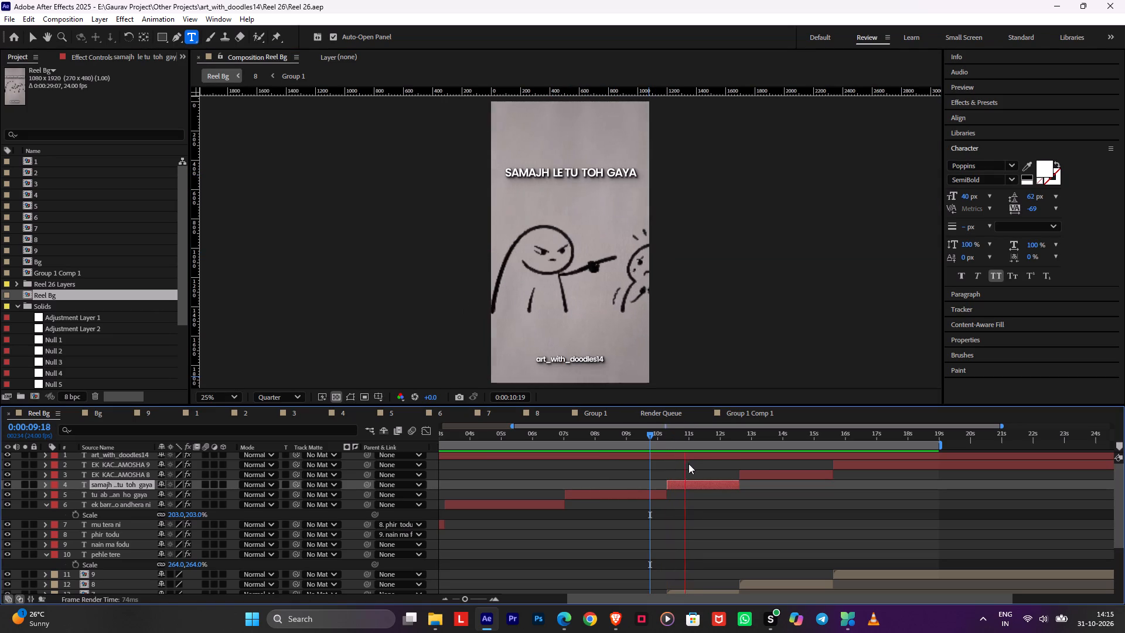
{"action": "key", "text": "space"}
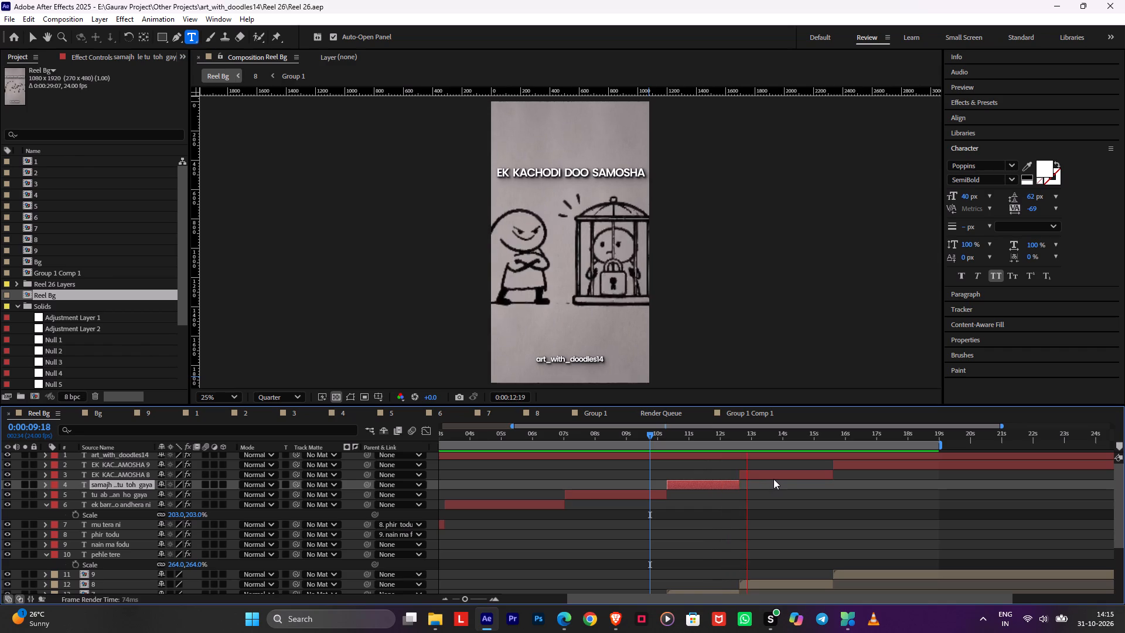
{"action": "key", "text": "alt+Tab"}
{"action": "left_click_drag", "start_coordinate": [607, 302], "coordinate": [752, 316]}
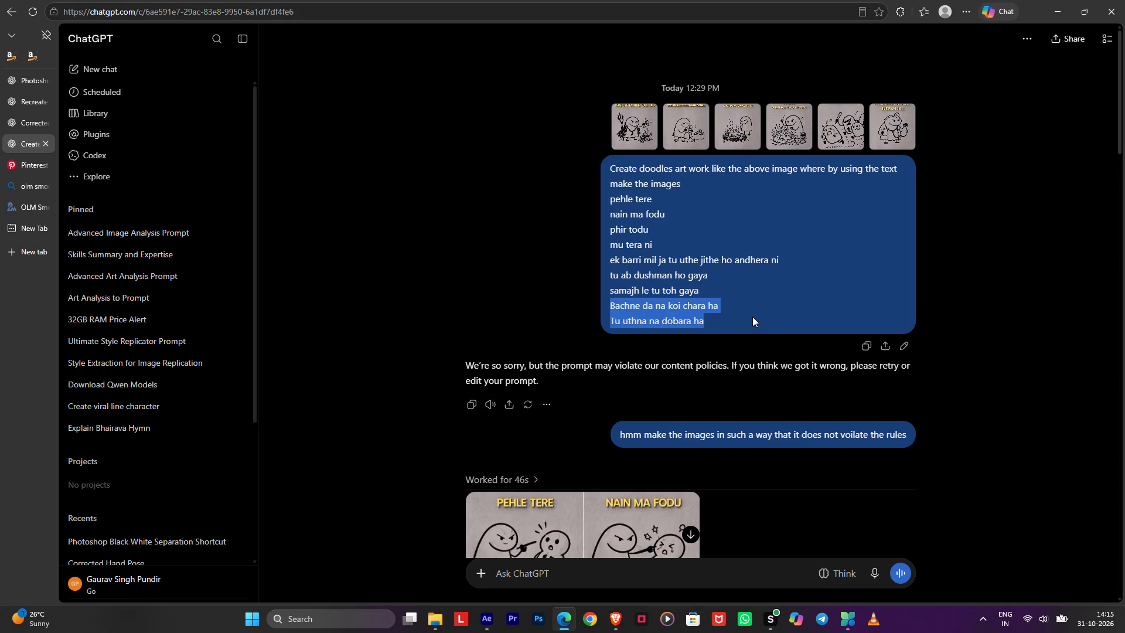
{"action": "left_click_drag", "start_coordinate": [752, 316], "coordinate": [749, 306]}
{"action": "key", "text": "ctrl+c"}
{"action": "key", "text": "alt+Tab"}
{"action": "double_click", "coordinate": [769, 472]}
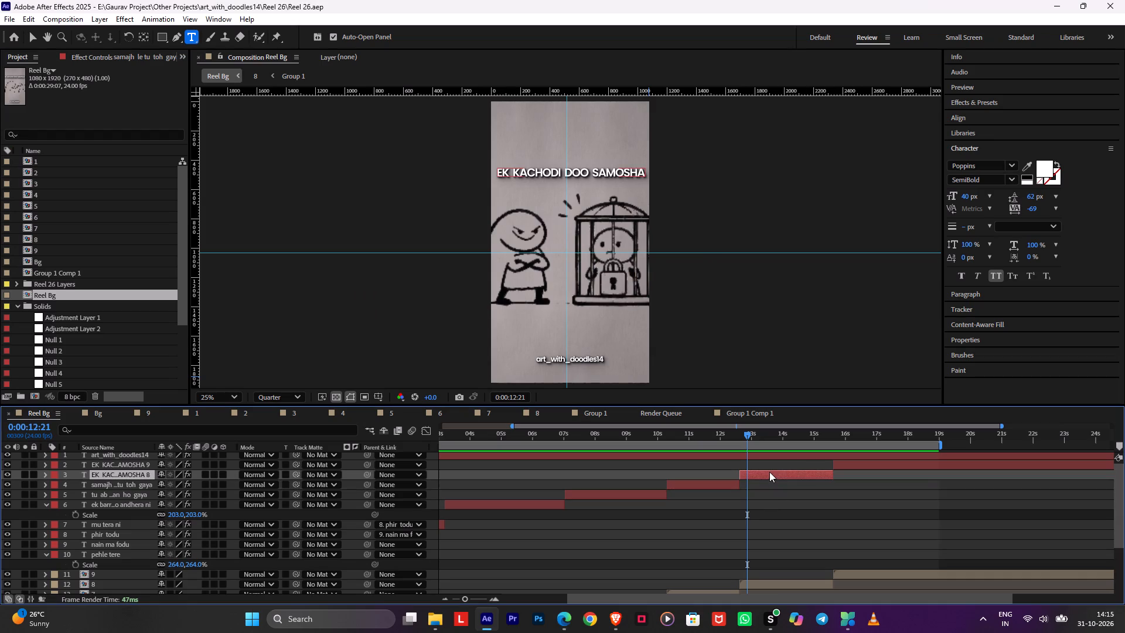
{"action": "key", "text": "ctrl+v"}
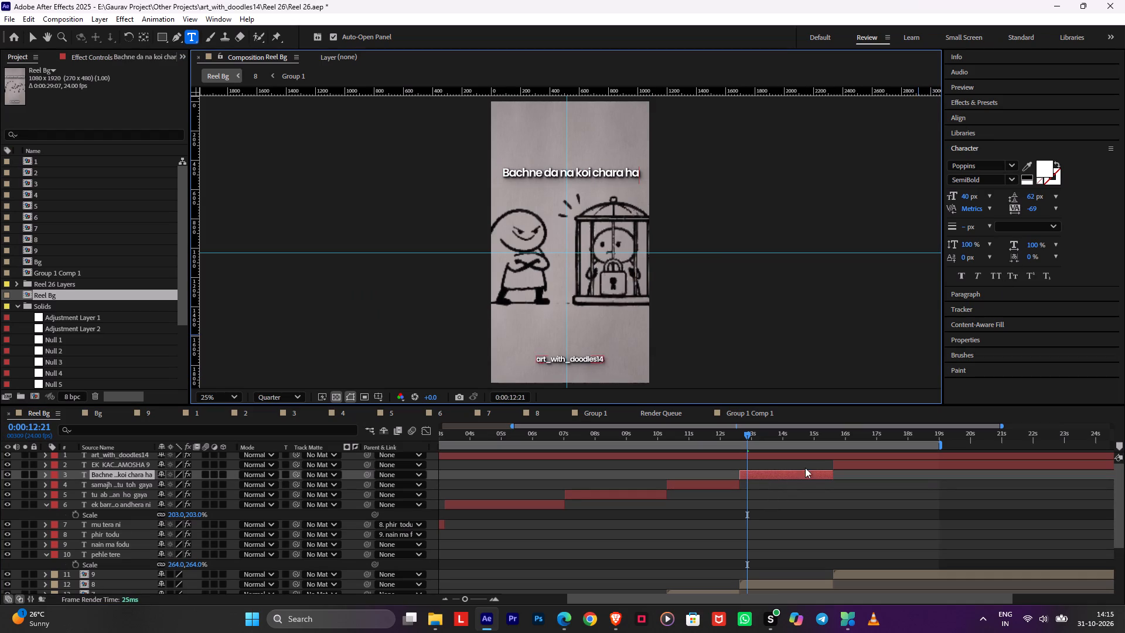
Set the Bachne da na koi chara ha title in All Caps and save the project.
{"action": "double_click", "coordinate": [762, 479]}
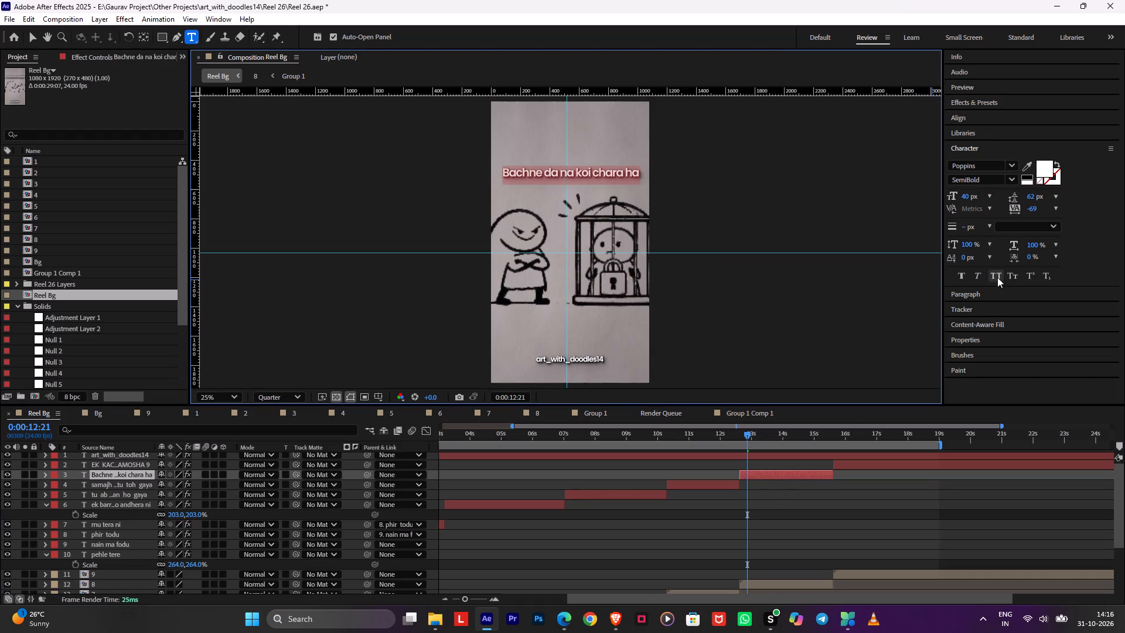
{"action": "left_click", "coordinate": [997, 277]}
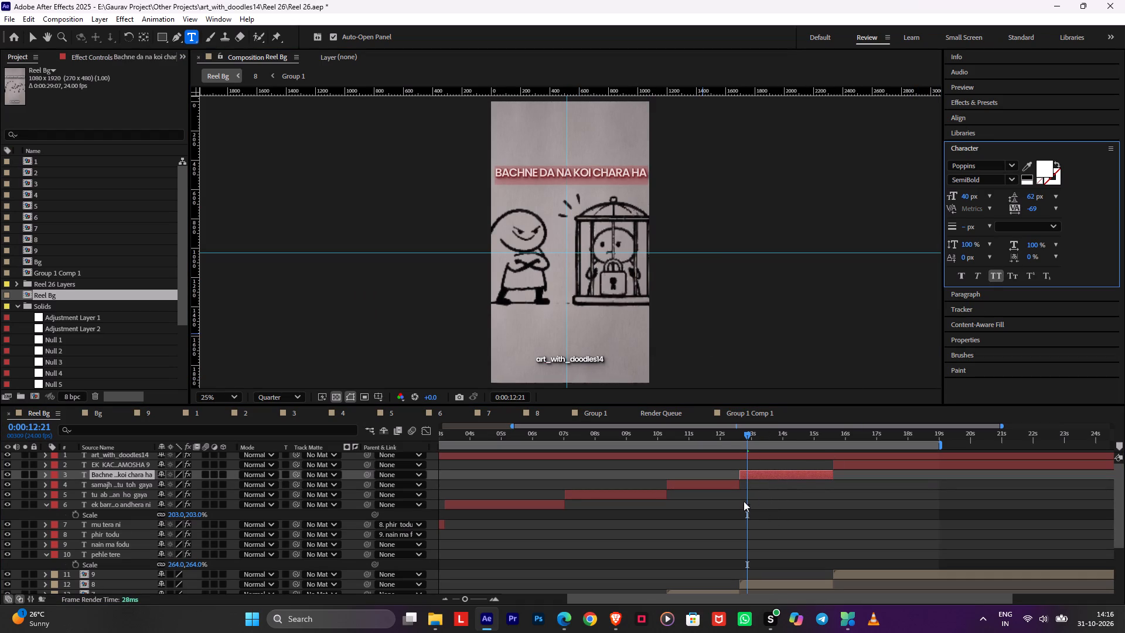
{"action": "left_click", "coordinate": [743, 506]}
{"action": "left_click", "coordinate": [720, 437]}
{"action": "key", "text": "space"}
{"action": "key", "text": "ctrl+s"}
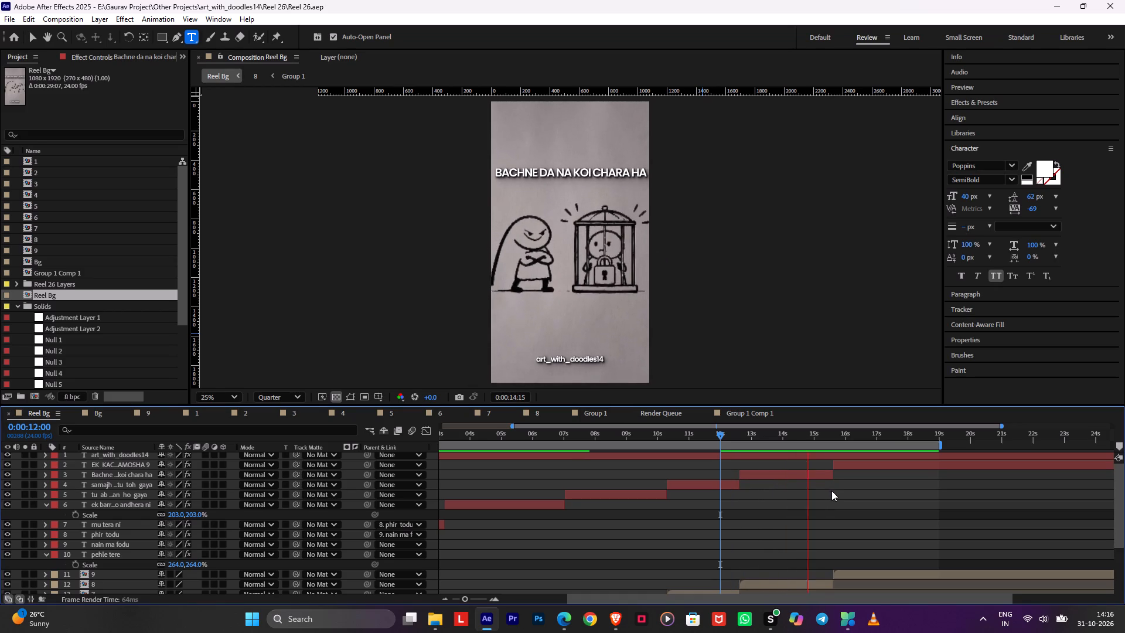
Replace the ninth title segment's text with the ChatGPT lyric line "Tu uthna na dobara ha".
{"action": "key", "text": "space"}
{"action": "key", "text": "alt+Tab"}
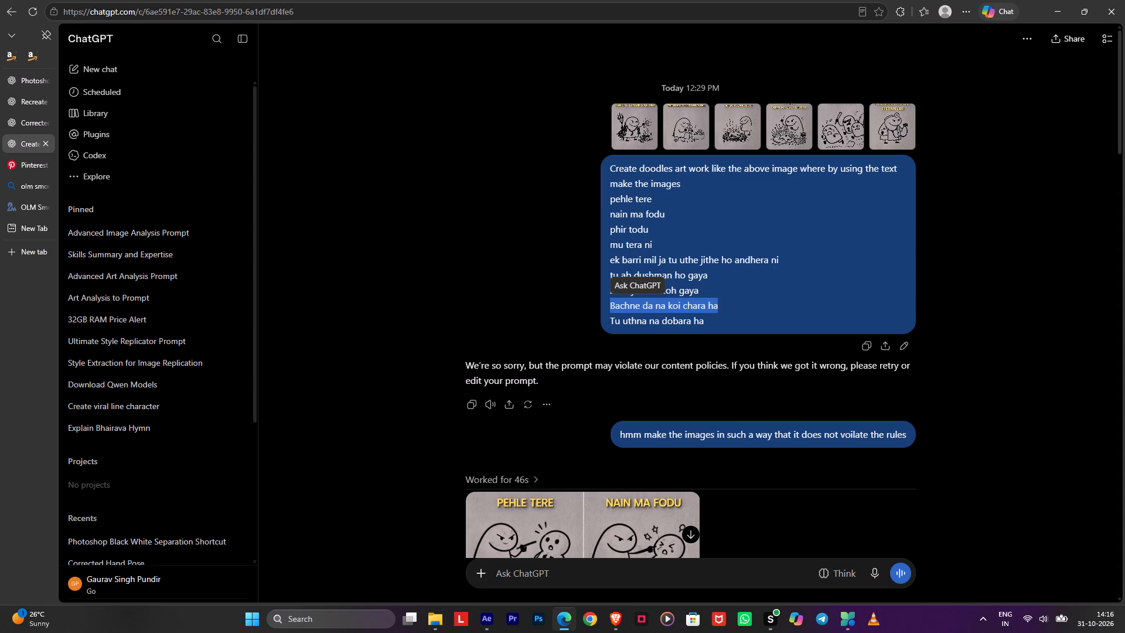
{"action": "left_click_drag", "start_coordinate": [613, 323], "coordinate": [745, 338]}
{"action": "triple_click", "coordinate": [672, 321]}
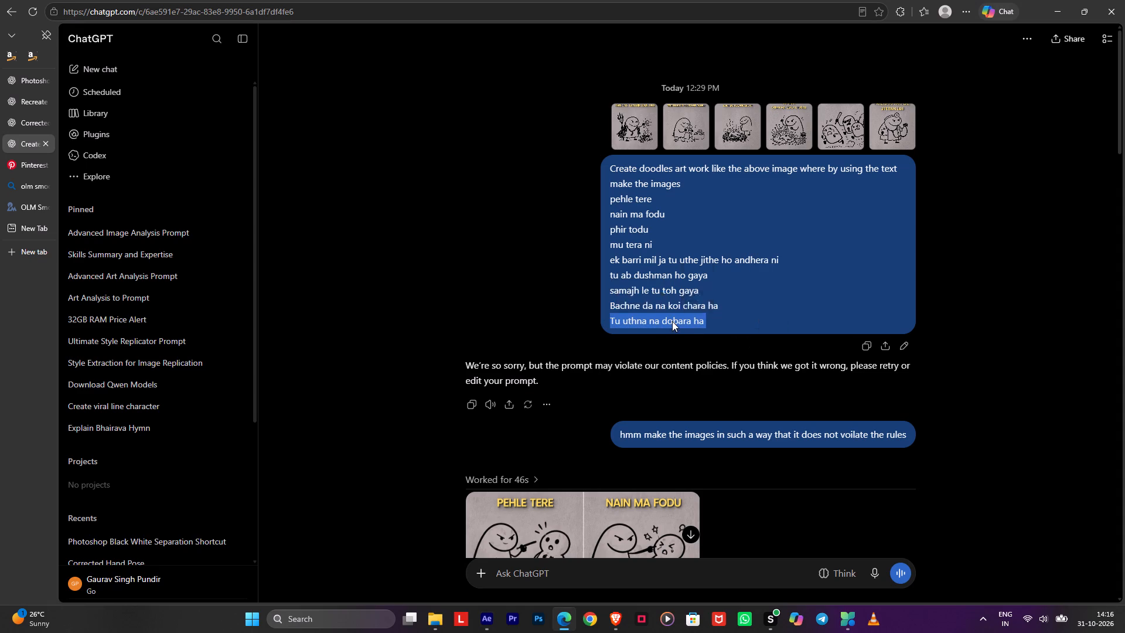
{"action": "key", "text": "ctrl+c"}
{"action": "key", "text": "alt+Tab"}
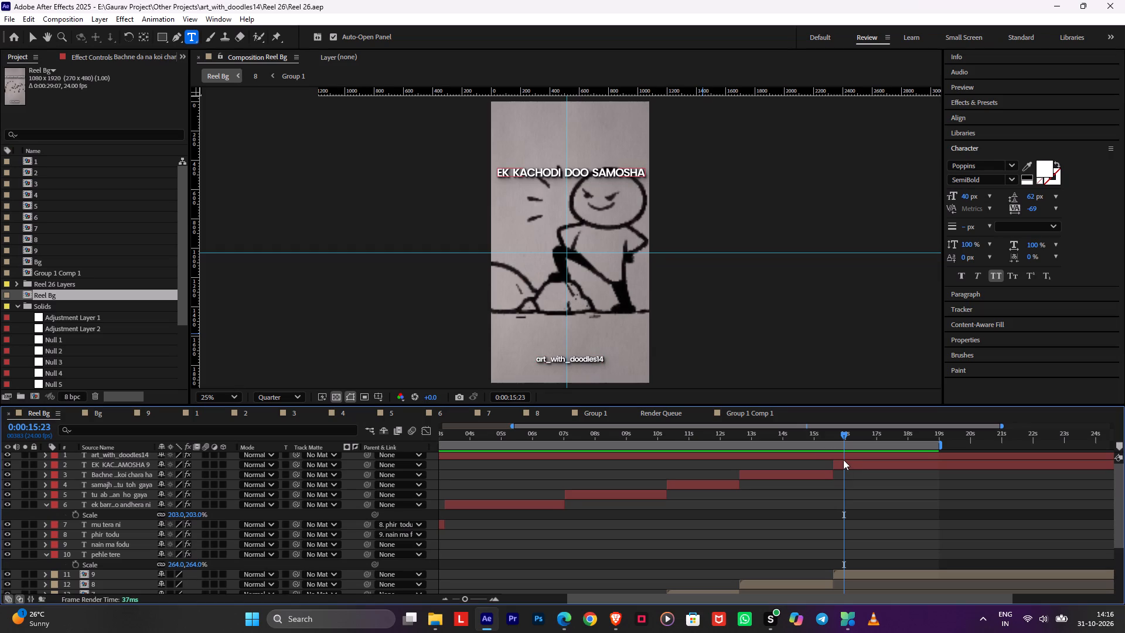
{"action": "double_click", "coordinate": [843, 458]}
{"action": "double_click", "coordinate": [843, 464]}
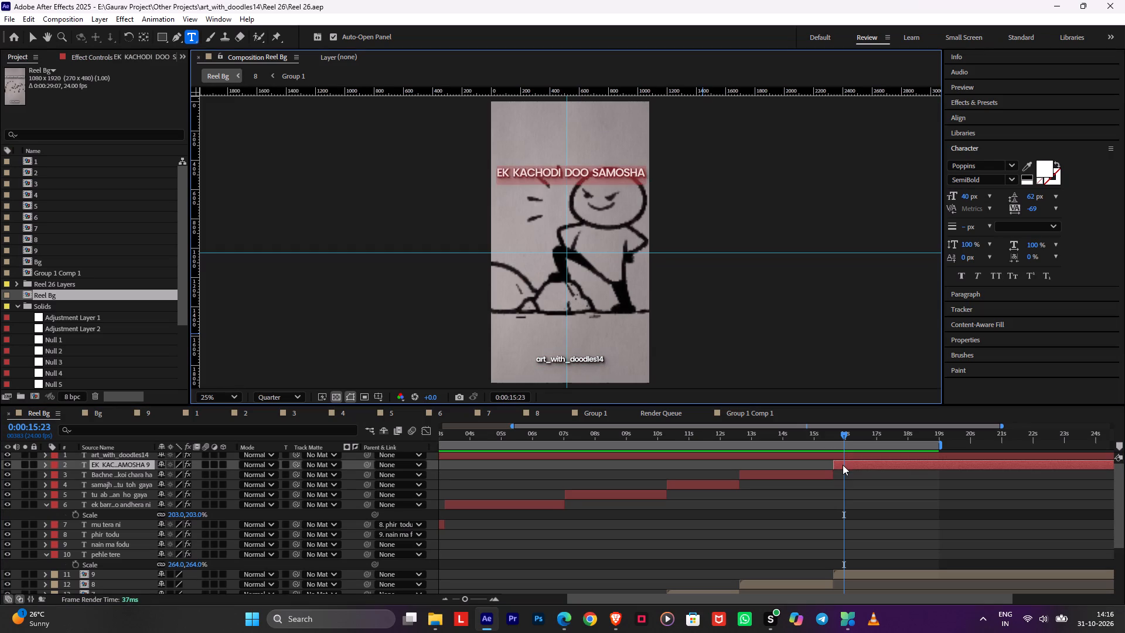
{"action": "key", "text": "ctrl+v"}
{"action": "left_click", "coordinate": [854, 495]}
Set the Tu uthna na dobara ha title in All Caps.
{"action": "double_click", "coordinate": [848, 466]}
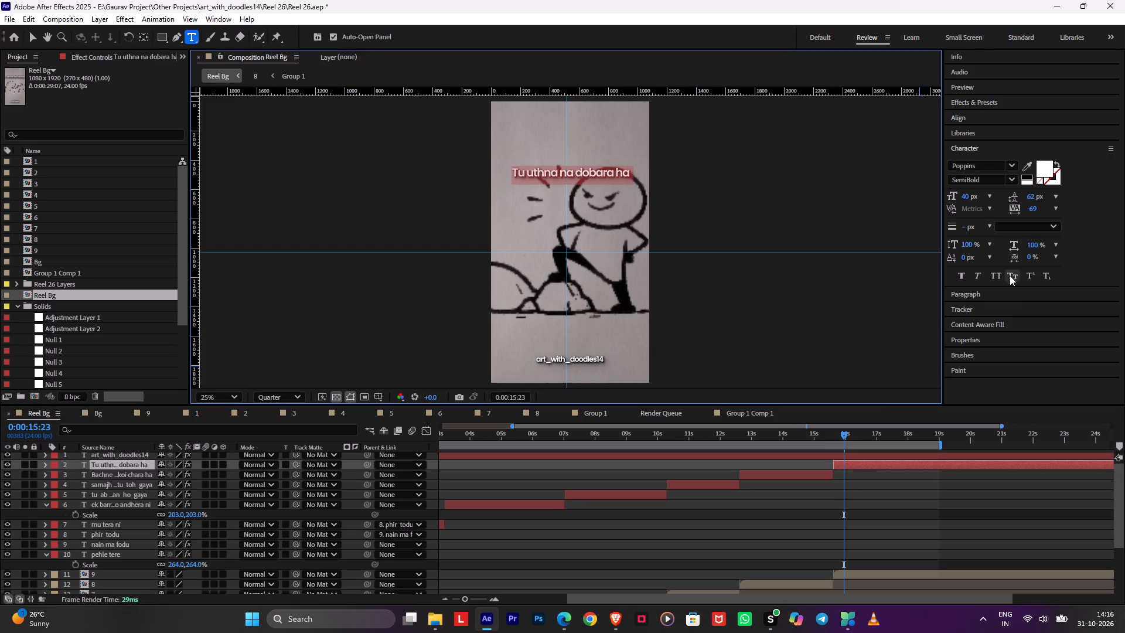
{"action": "left_click", "coordinate": [996, 278]}
{"action": "left_click", "coordinate": [867, 502]}
Move the Tu uthna na dobara ha title down onto the horizontal guide near the middle of the frame.
{"action": "left_click", "coordinate": [856, 465]}
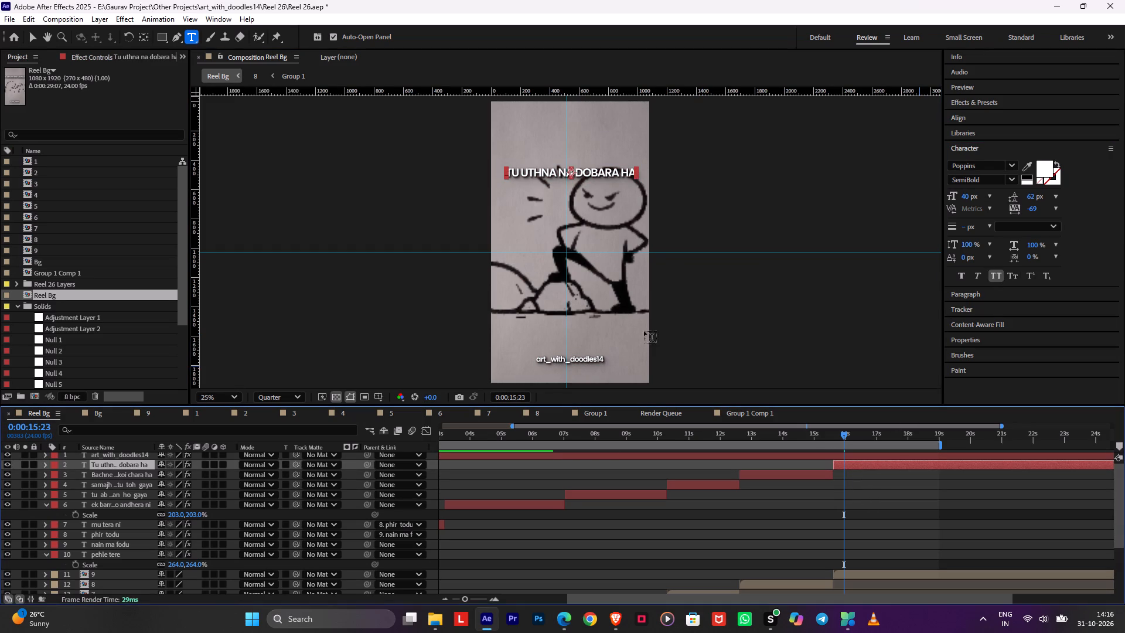
{"action": "key", "text": "v"}
{"action": "left_click_drag", "start_coordinate": [588, 171], "coordinate": [588, 171]}
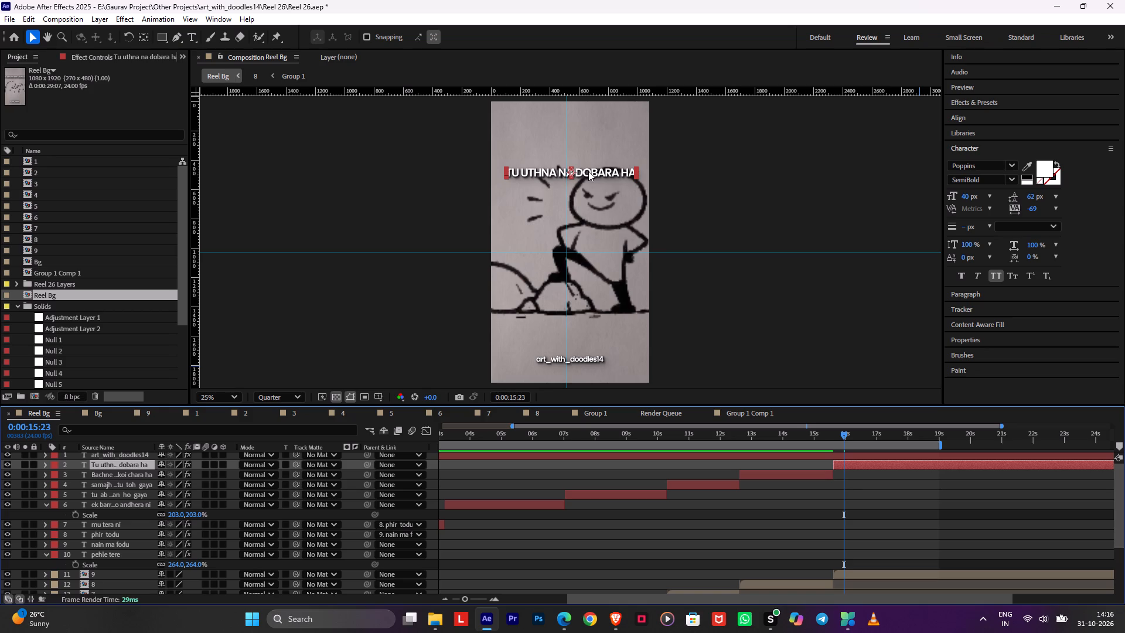
{"action": "left_click_drag", "start_coordinate": [588, 171], "coordinate": [592, 250]}
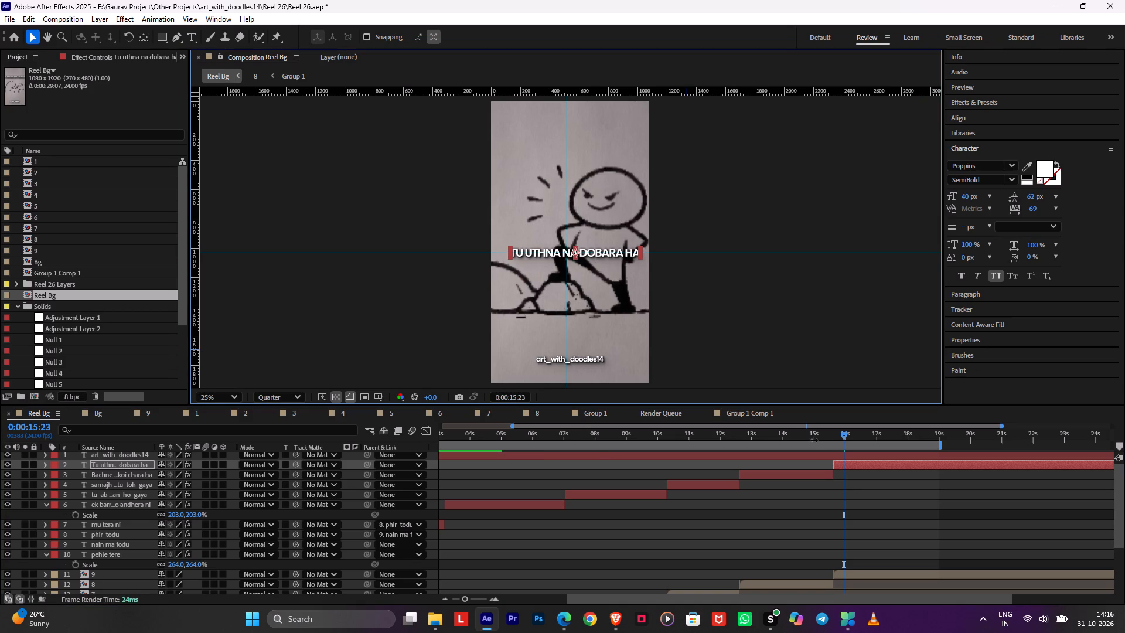
Preview the change from the Bachne da na koi chara ha scene into the Tu uthna na dobara ha scene and save the project.
{"action": "left_click", "coordinate": [814, 440]}
{"action": "left_click", "coordinate": [822, 433]}
{"action": "key", "text": "space"}
{"action": "key", "text": "space"}
{"action": "key", "text": "space"}
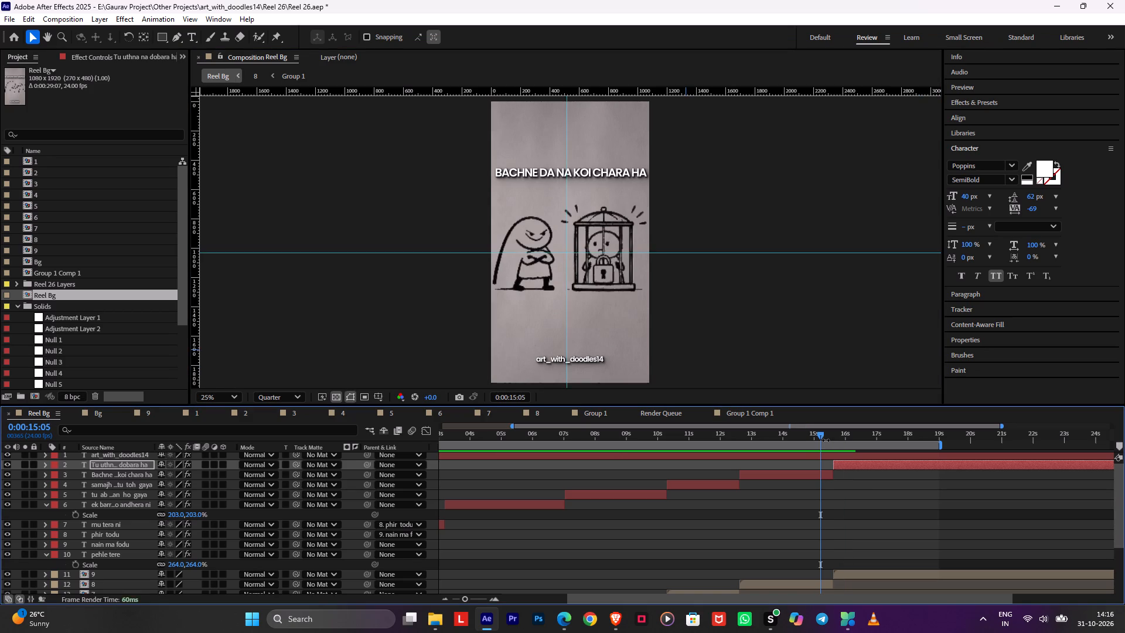
{"action": "key", "text": "space"}
{"action": "key", "text": "space"}
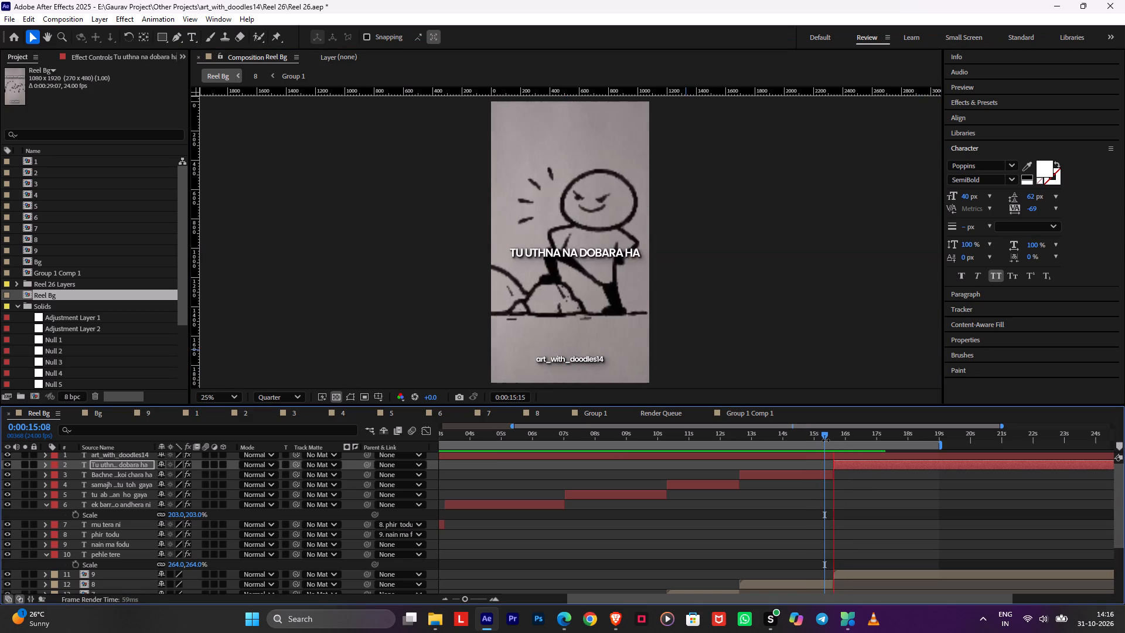
{"action": "key", "text": "ctrl+s"}
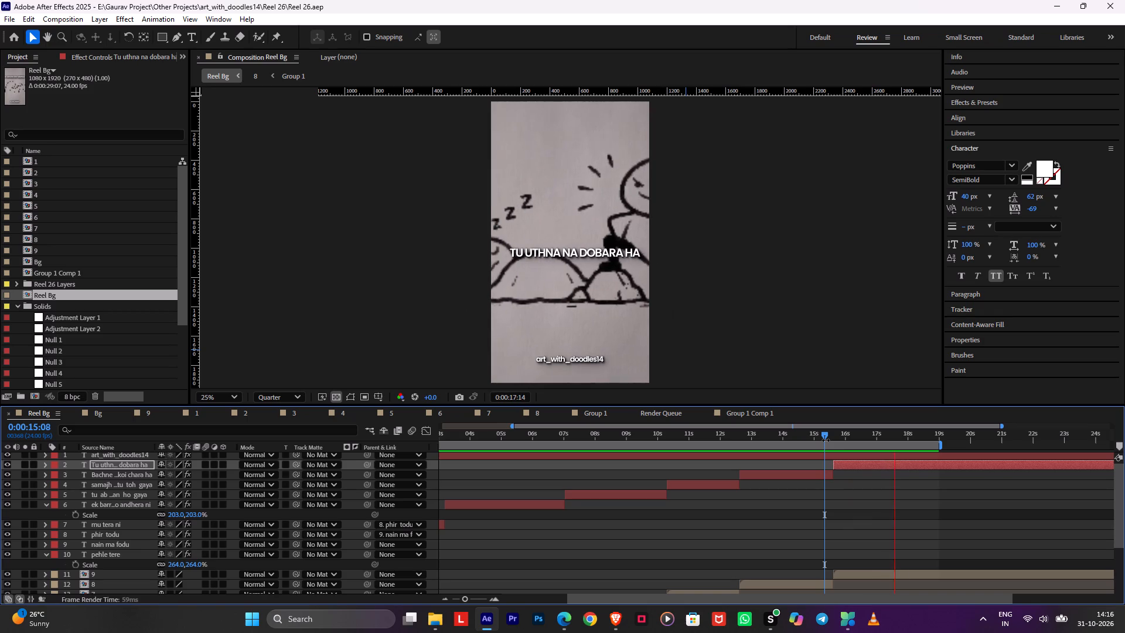
{"action": "key", "text": "space"}
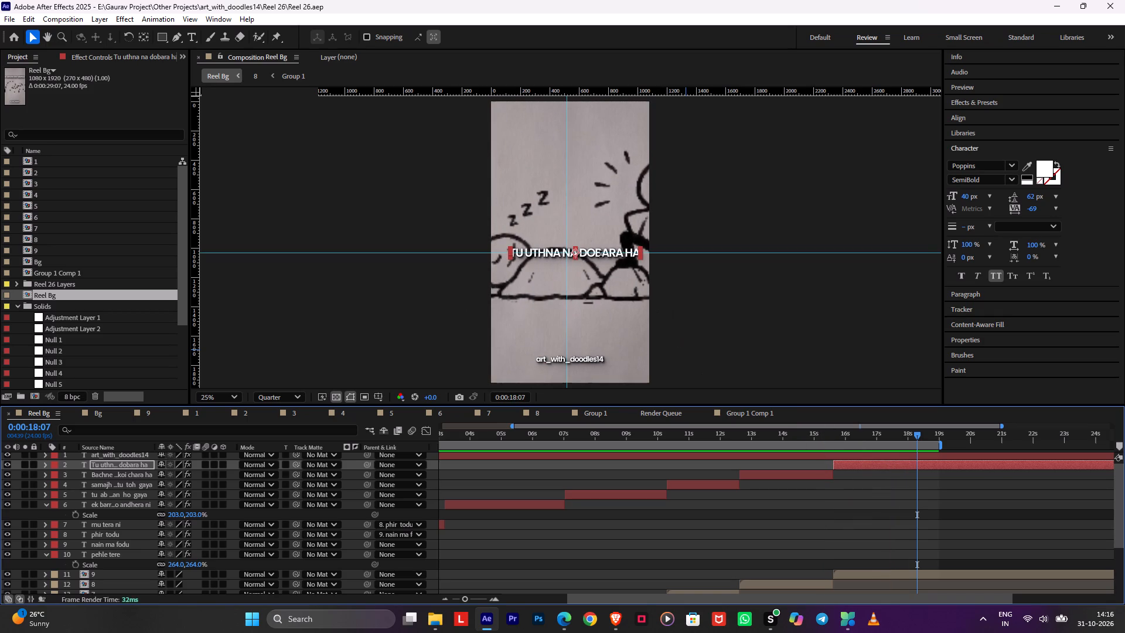
Move the Tu uthna na dobara ha title down to just below the doodle's ground line, preview the scene and save the project.
{"action": "left_click_drag", "start_coordinate": [601, 250], "coordinate": [600, 309]}
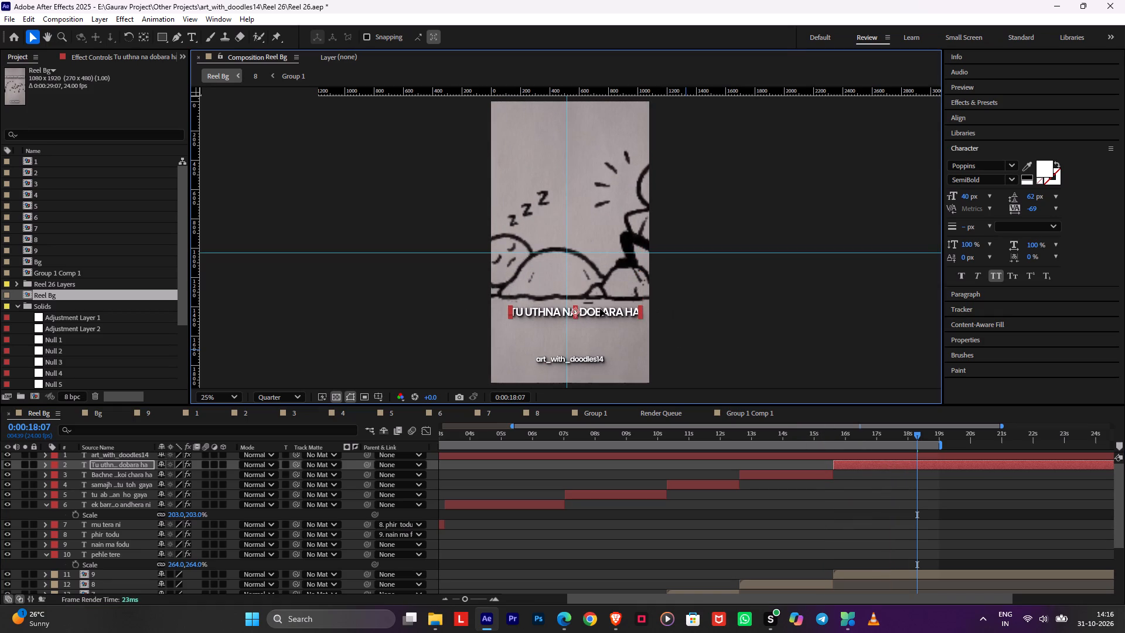
{"action": "left_click_drag", "start_coordinate": [600, 309], "coordinate": [599, 307]}
{"action": "left_click", "coordinate": [817, 435]}
{"action": "key", "text": "space"}
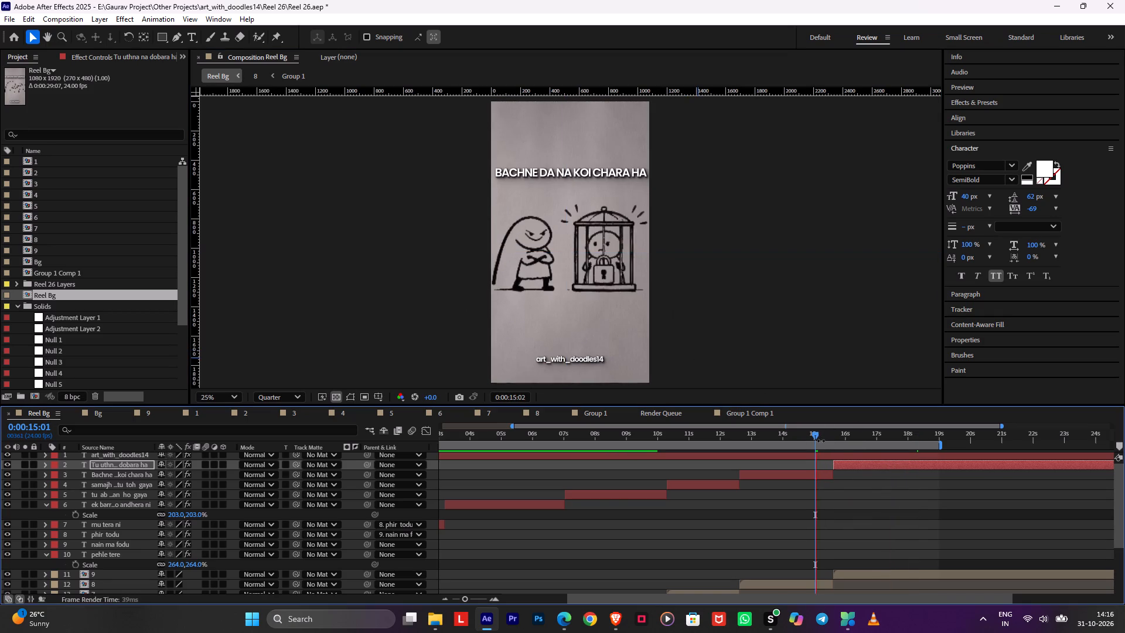
{"action": "key", "text": "ctrl+s"}
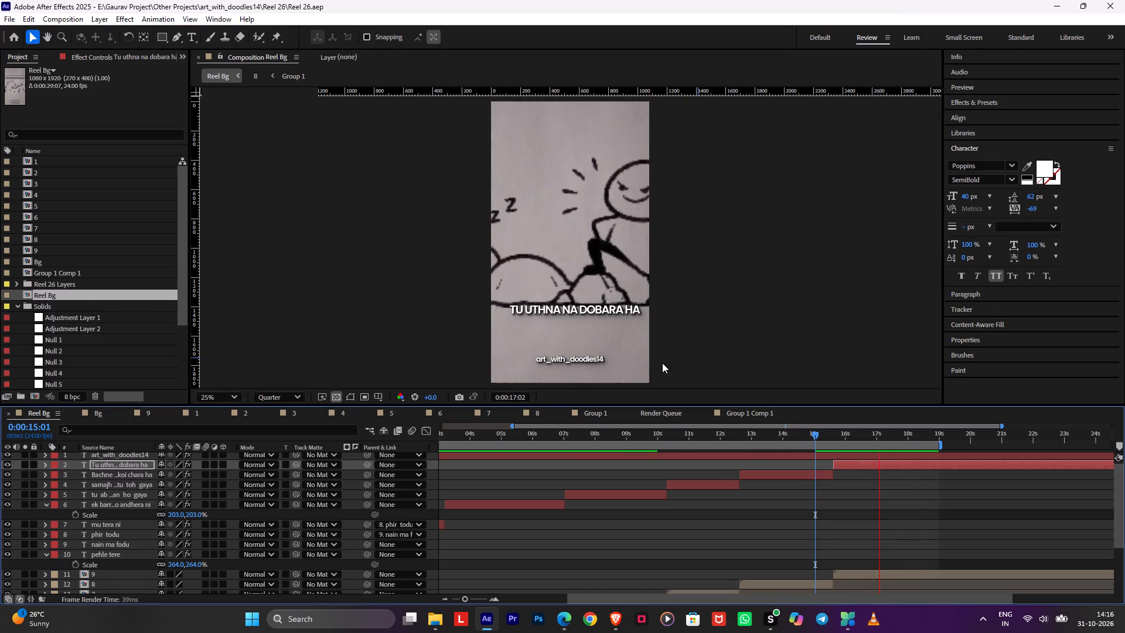
{"action": "key", "text": "space"}
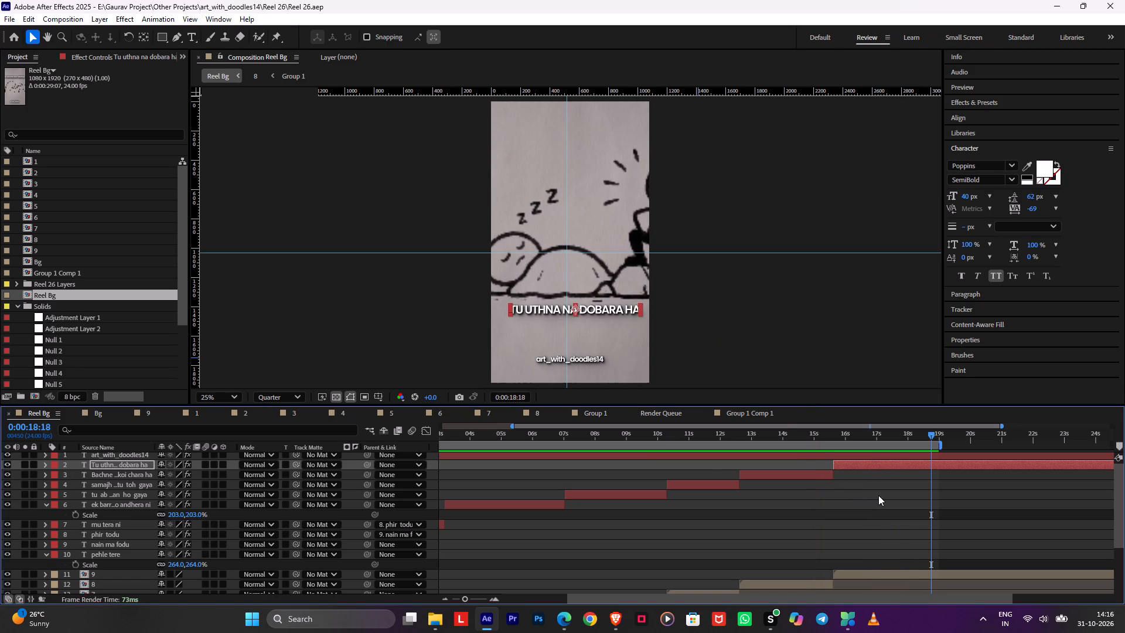
Apply the Tint effect to the nain ma fodu title layer.
{"action": "key", "text": "space"}
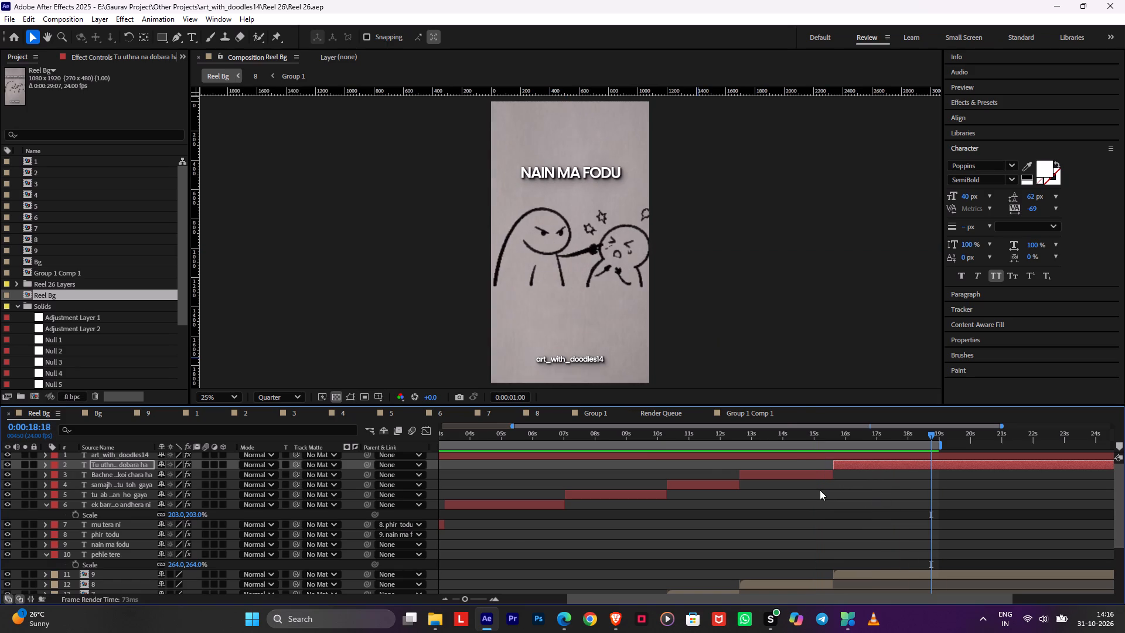
{"action": "key", "text": "space"}
{"action": "left_click", "coordinate": [473, 542]}
{"action": "left_click", "coordinate": [110, 52]}
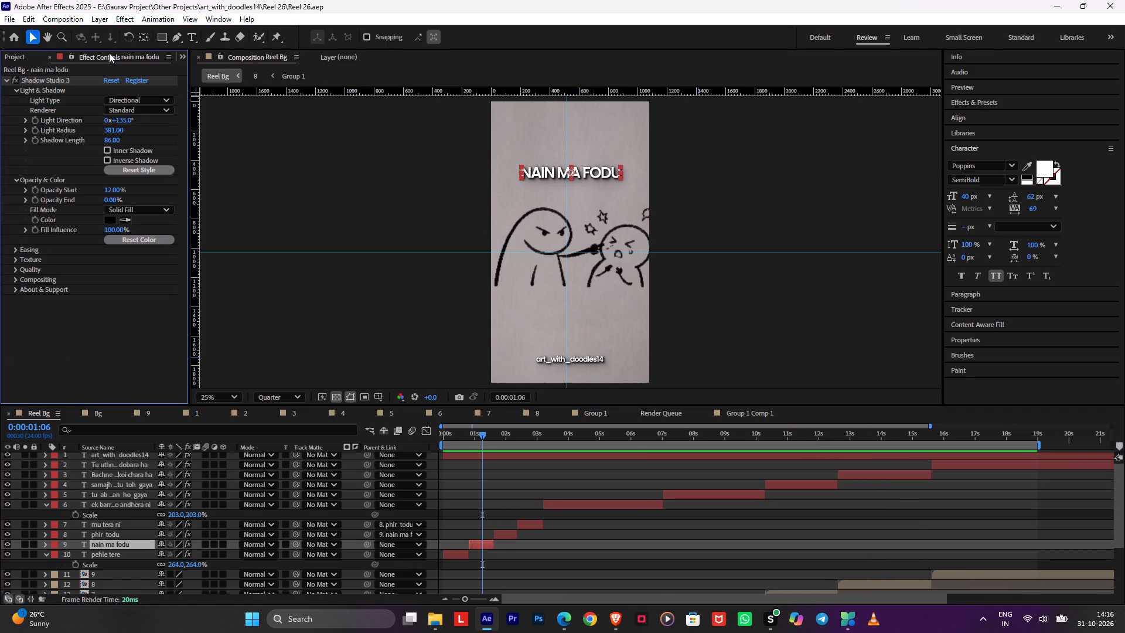
{"action": "key", "text": "ctrl+space"}
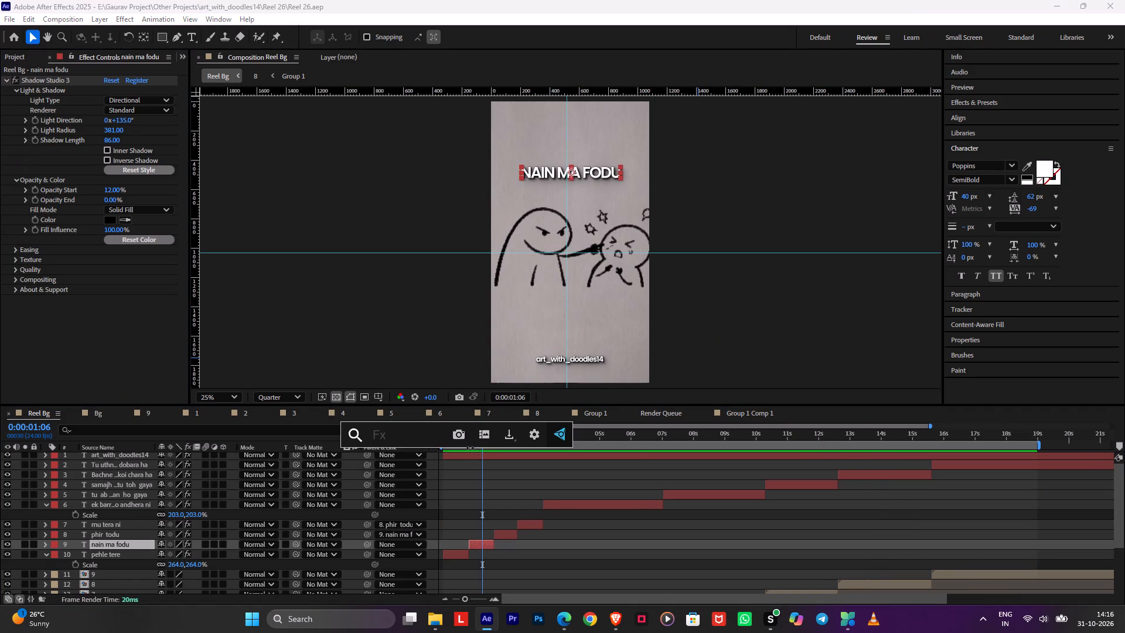
{"action": "key", "text": "t"}
{"action": "key", "text": "i"}
{"action": "key", "text": "n"}
{"action": "key", "text": "t"}
{"action": "left_click", "coordinate": [407, 462]}
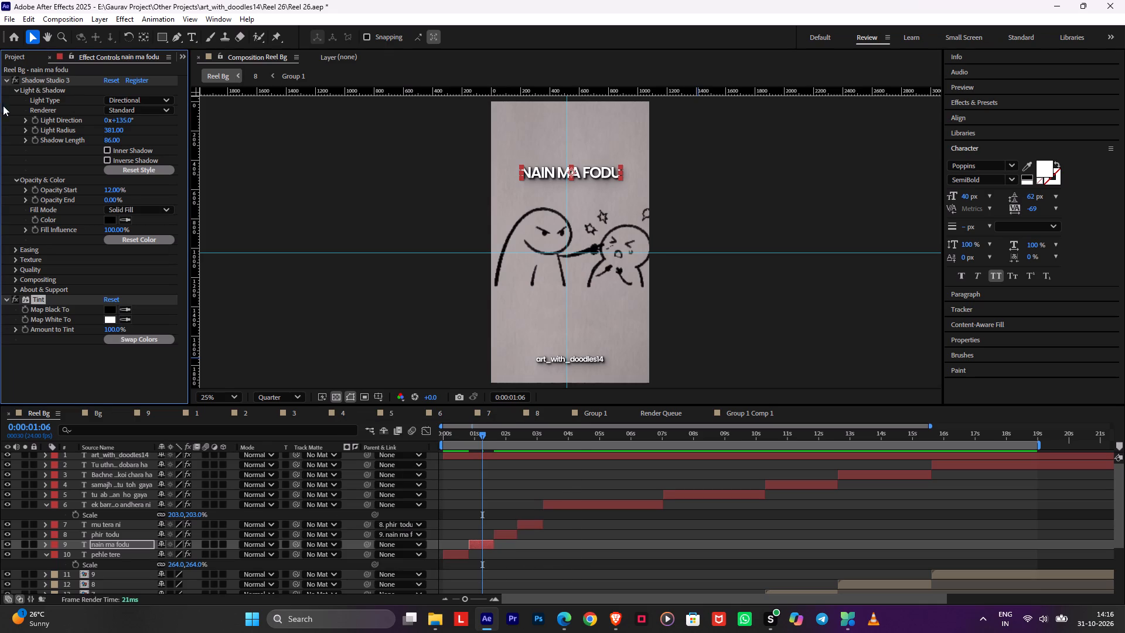
Reorder the nain ma fodu title's effects so Shadow Studio 3 sits below Tint.
{"action": "left_click", "coordinate": [5, 79]}
{"action": "left_click_drag", "start_coordinate": [50, 82], "coordinate": [50, 83]}
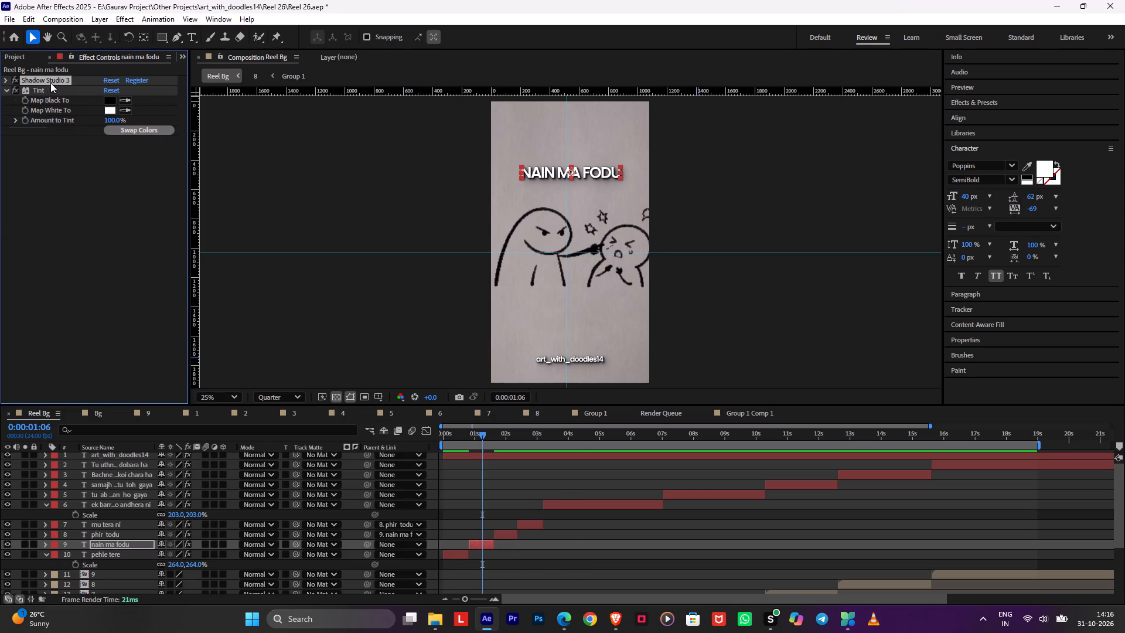
{"action": "left_click_drag", "start_coordinate": [50, 83], "coordinate": [49, 125]}
Set the Tint effect's Map White To colour on the nain ma fodu title to warm yellow FFDD77.
{"action": "left_click", "coordinate": [110, 101]}
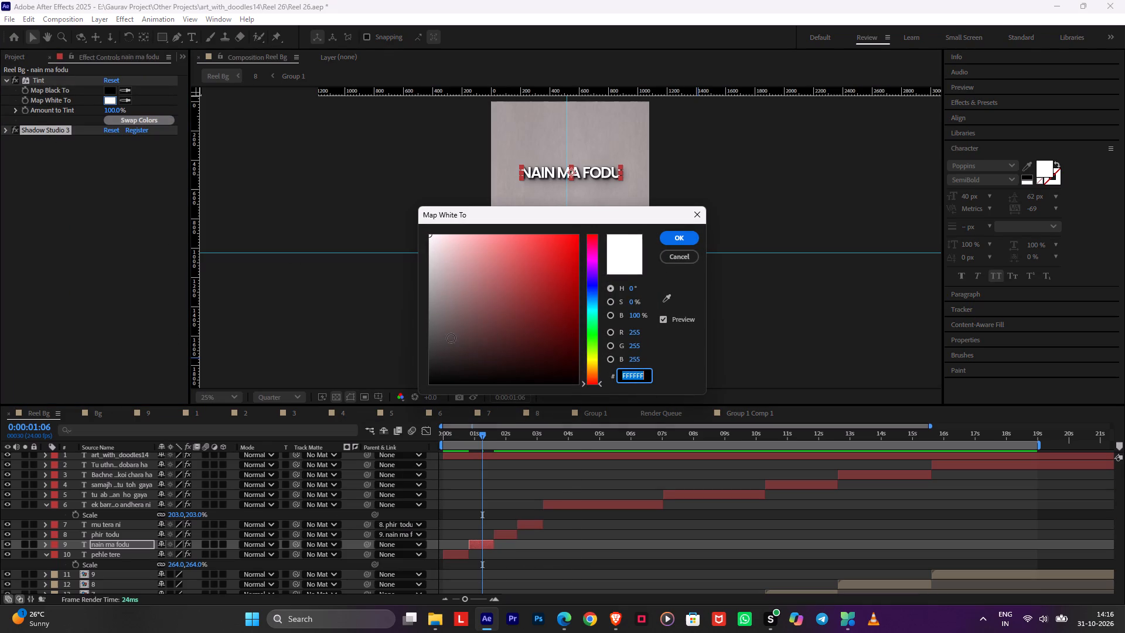
{"action": "left_click", "coordinate": [599, 353]}
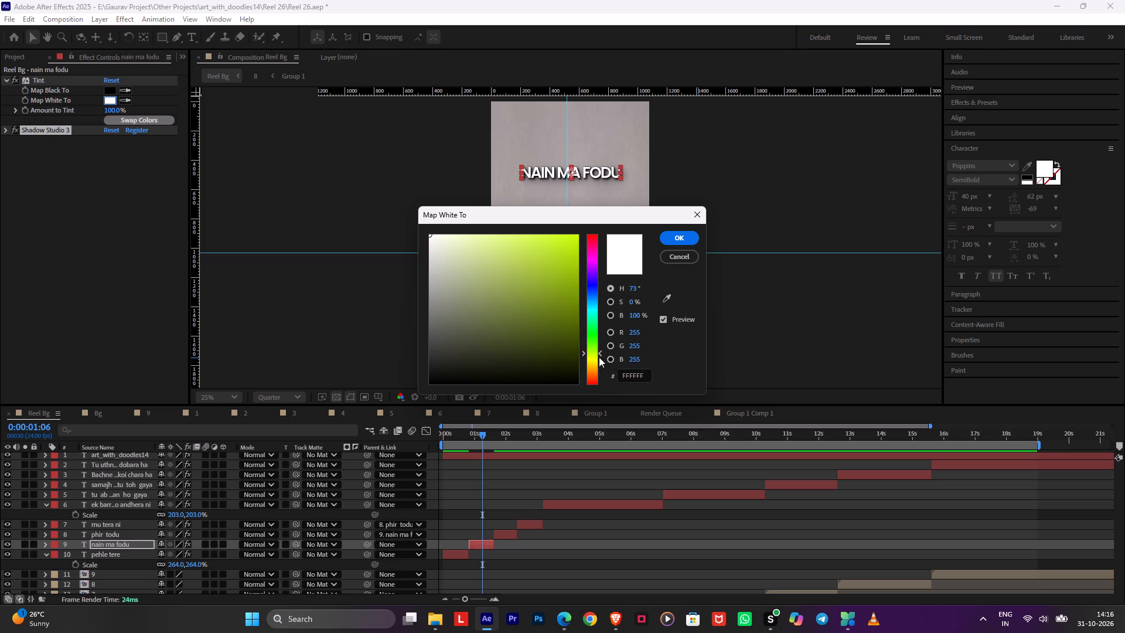
{"action": "left_click_drag", "start_coordinate": [598, 355], "coordinate": [599, 365]}
{"action": "left_click_drag", "start_coordinate": [489, 254], "coordinate": [478, 220]}
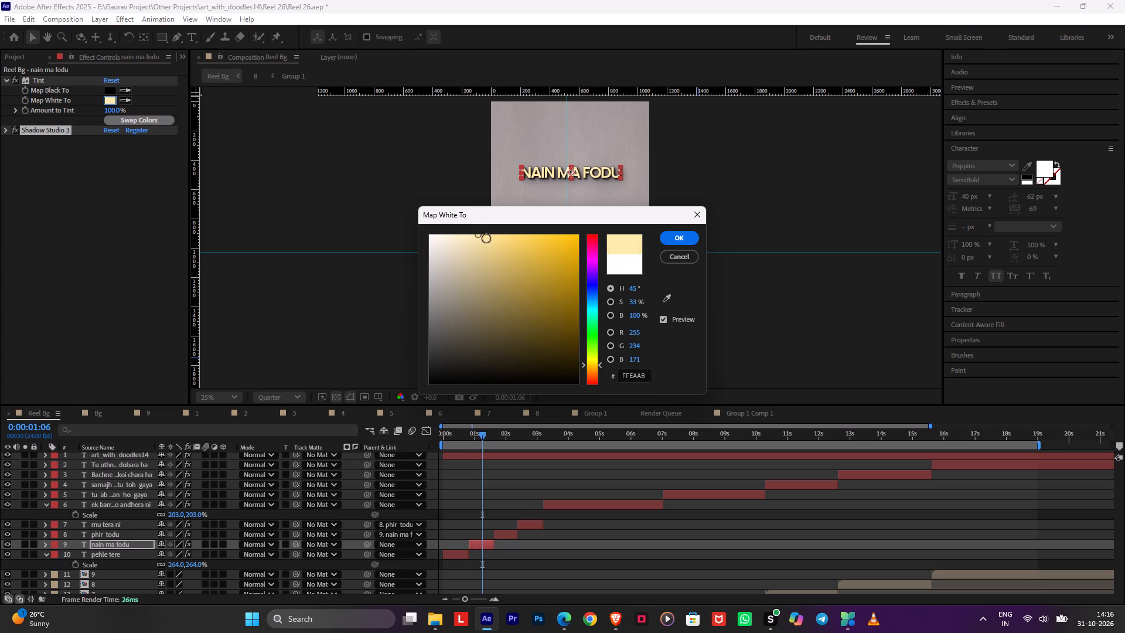
{"action": "left_click_drag", "start_coordinate": [485, 240], "coordinate": [493, 237]}
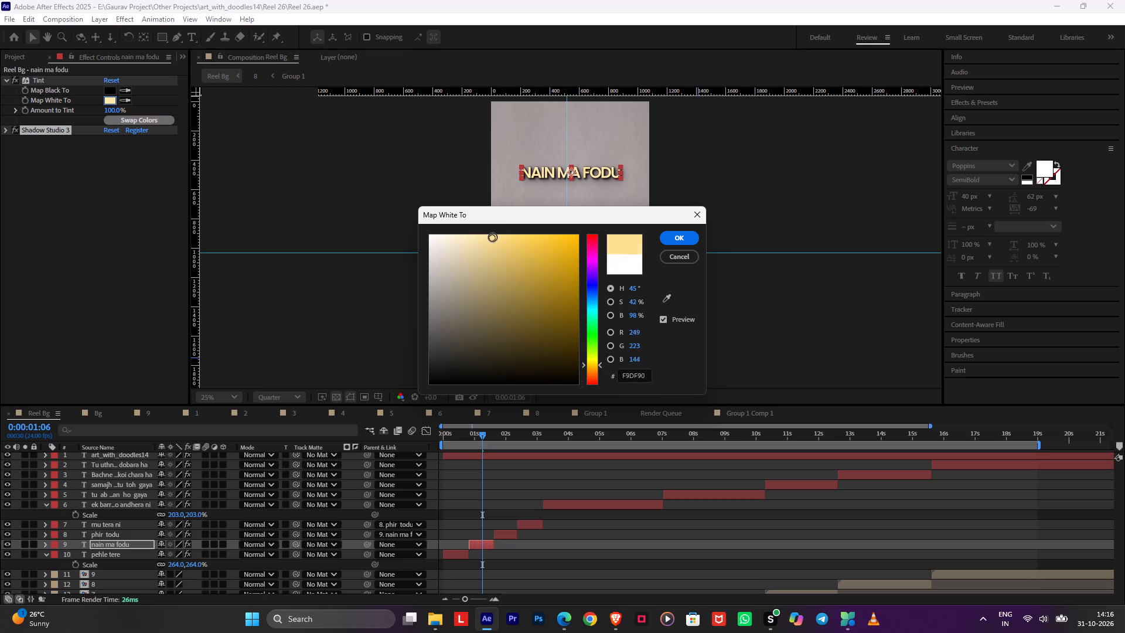
{"action": "left_click_drag", "start_coordinate": [493, 237], "coordinate": [509, 232]}
{"action": "left_click", "coordinate": [667, 233]}
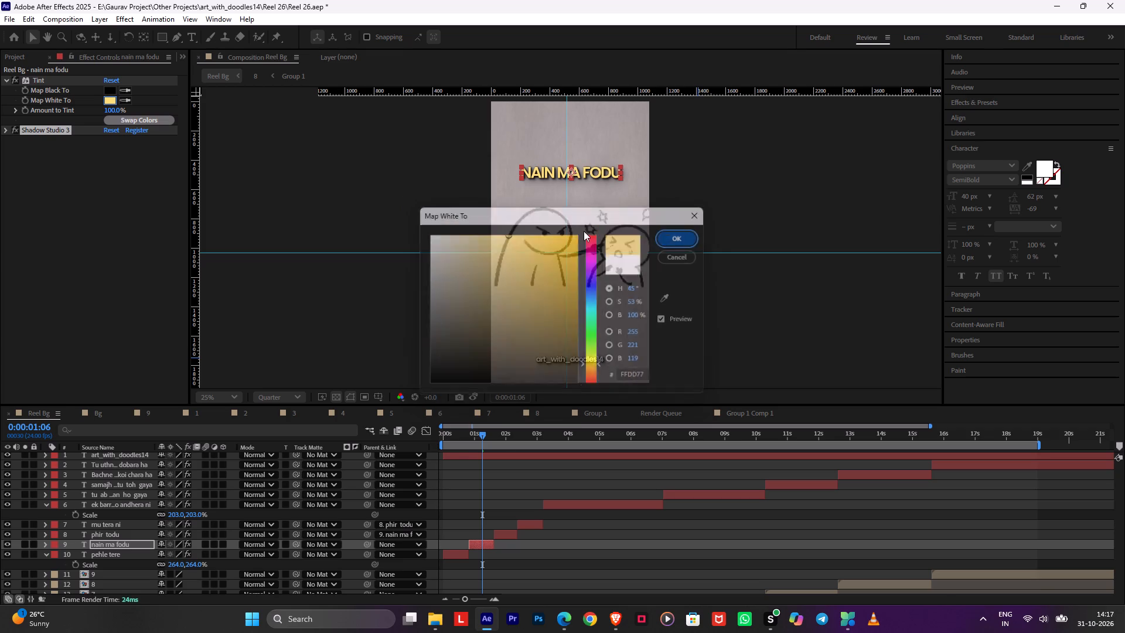
Copy nain ma fodu's Tint and Shadow Studio 3 effects onto the pehle tere title and delete its original Shadow Studio 3.
{"action": "left_click", "coordinate": [71, 176]}
{"action": "key", "text": "ctrl+a"}
{"action": "key", "text": "ctrl+c"}
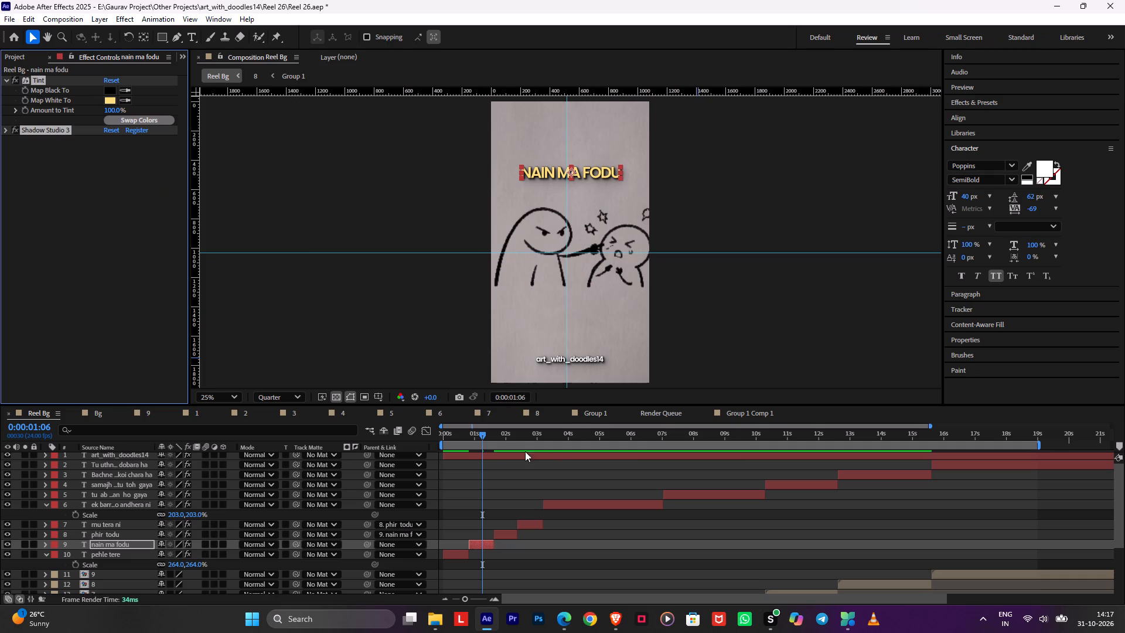
{"action": "left_click", "coordinate": [456, 434]}
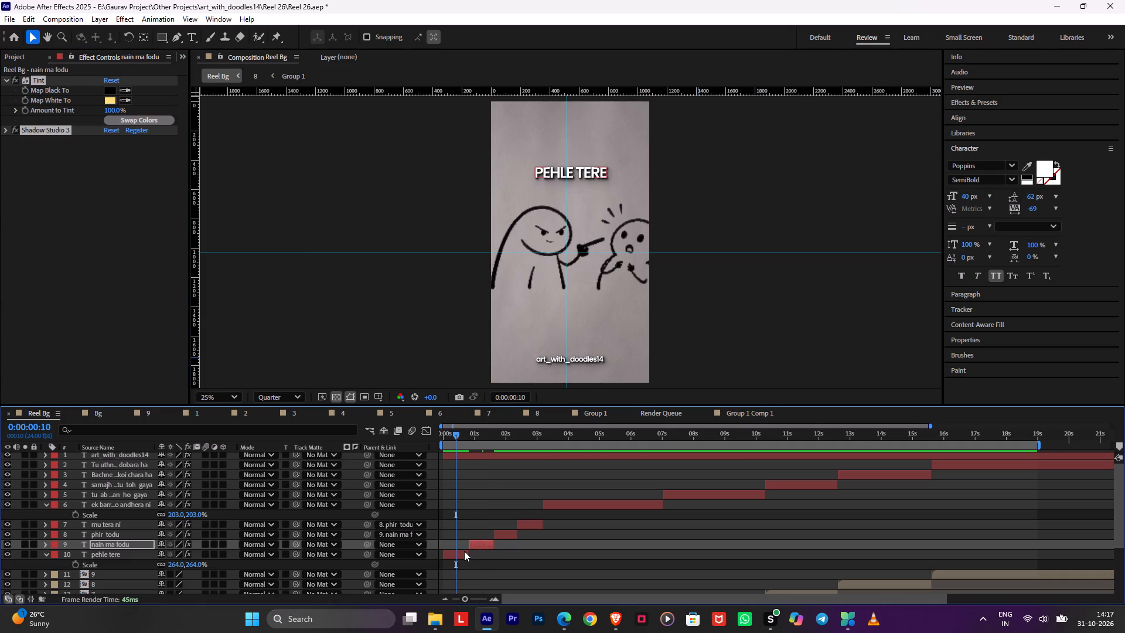
{"action": "left_click", "coordinate": [464, 551]}
{"action": "key", "text": "ctrl+v"}
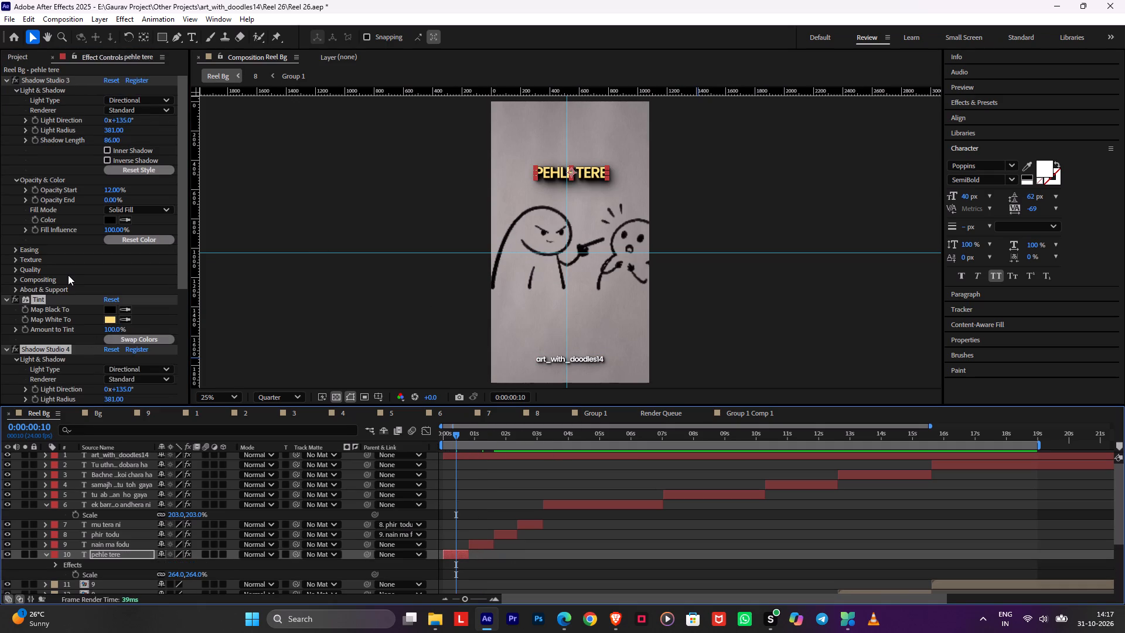
{"action": "left_click", "coordinate": [4, 302]}
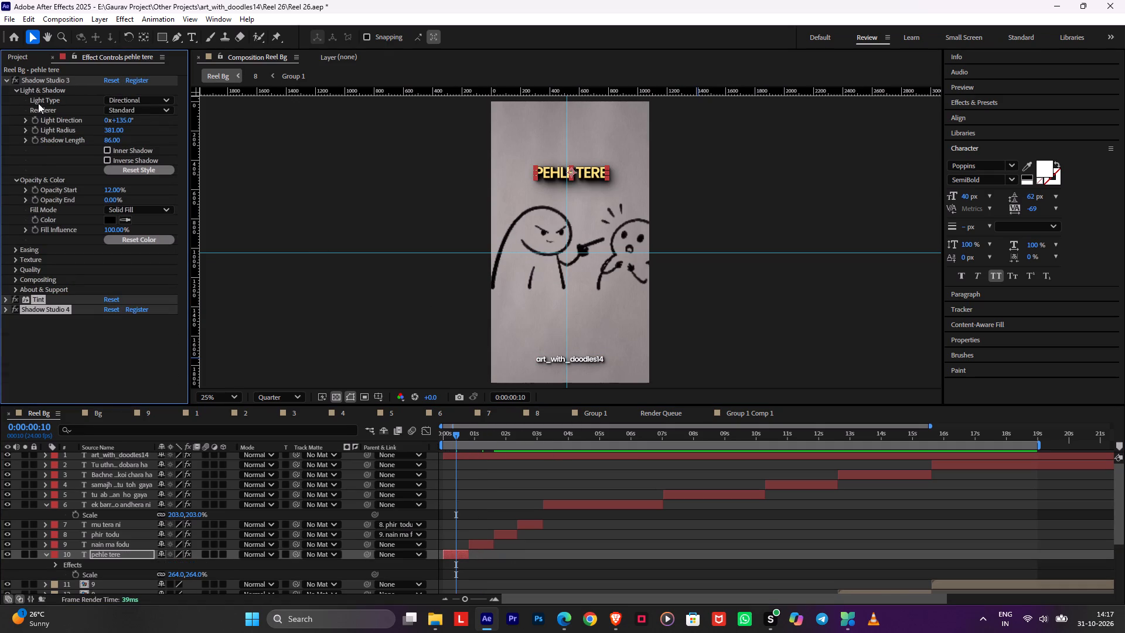
{"action": "left_click", "coordinate": [41, 83]}
{"action": "key", "text": "Delete"}
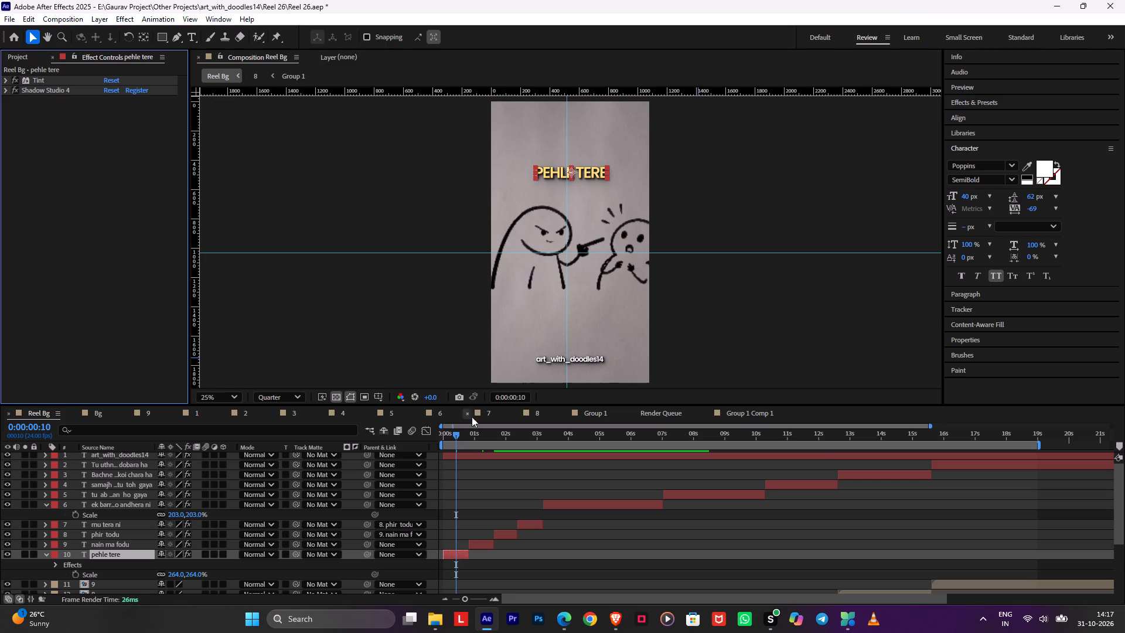
Paste the copied Tint and shadow effects onto the phir todu title and delete its original Shadow Studio 3.
{"action": "left_click", "coordinate": [504, 530]}
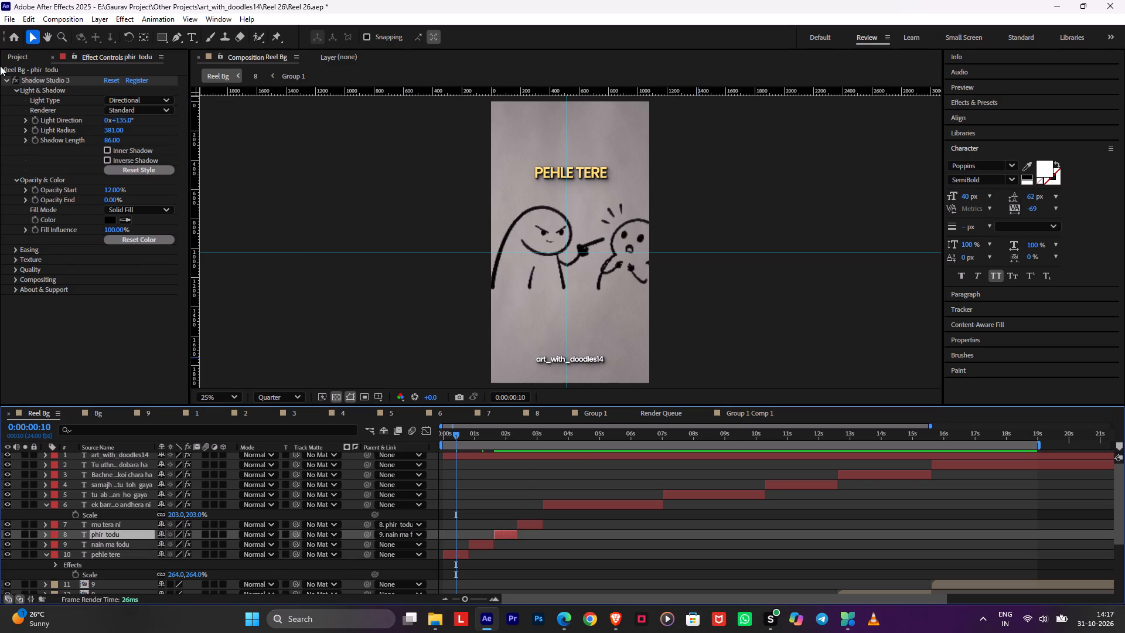
{"action": "left_click", "coordinate": [3, 84]}
{"action": "key", "text": "ctrl+v"}
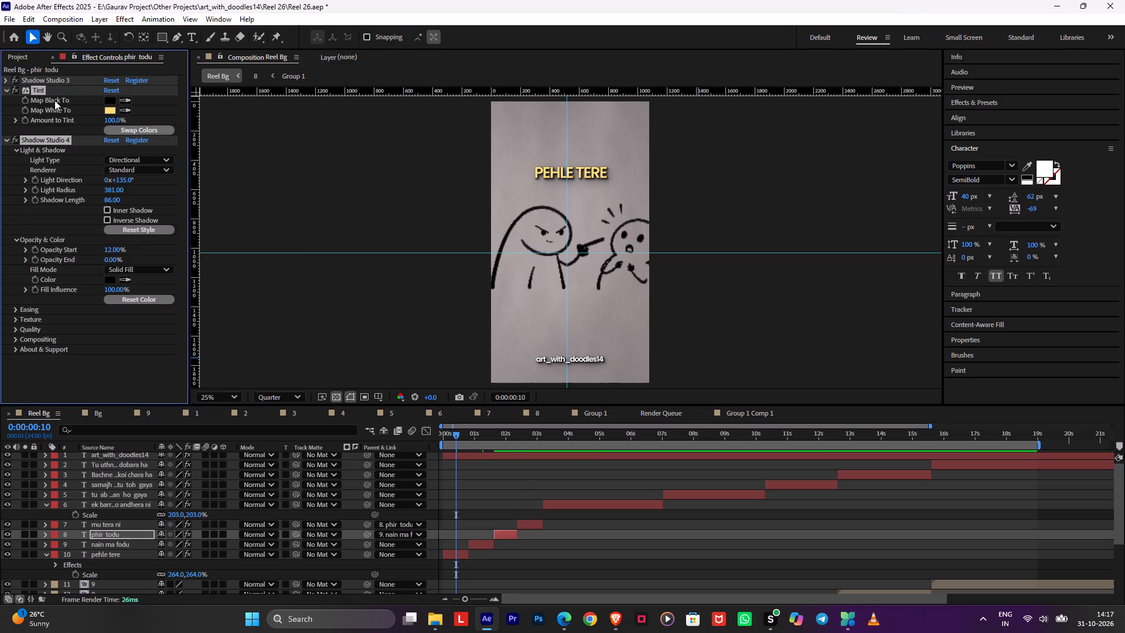
{"action": "left_click", "coordinate": [47, 78]}
{"action": "key", "text": "Delete"}
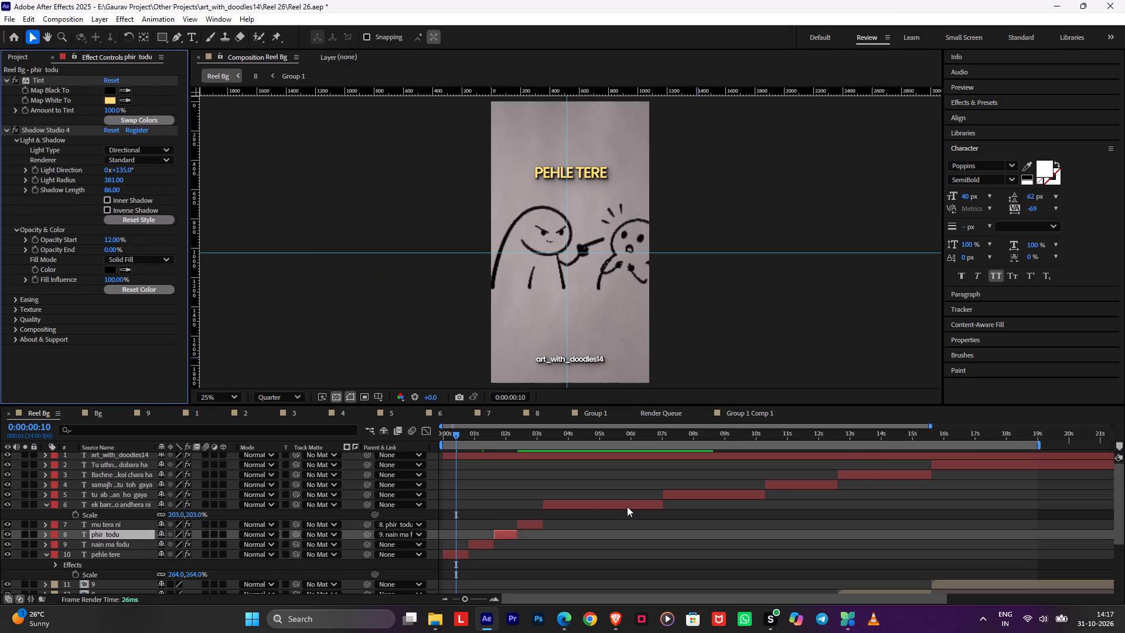
Replace the ek barri mil ja tu uthe title's Shadow Studio 3 with the copied Tint and Shadow Studio 3 effects.
{"action": "left_click", "coordinate": [627, 506]}
{"action": "left_click", "coordinate": [45, 77]}
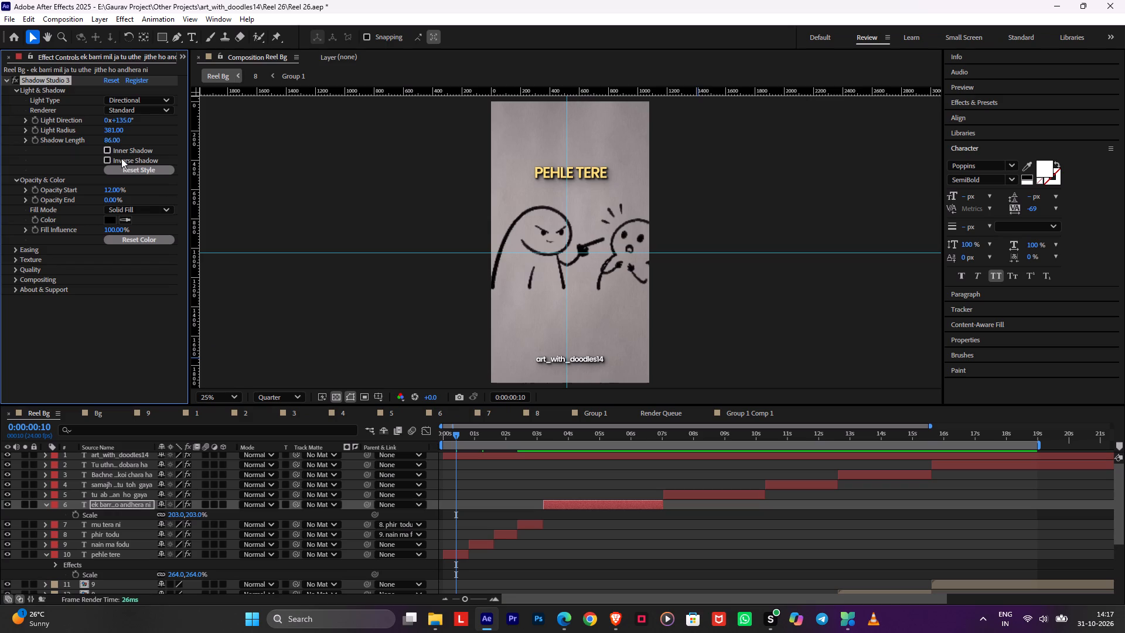
{"action": "key", "text": "Delete"}
{"action": "key", "text": "ctrl+v"}
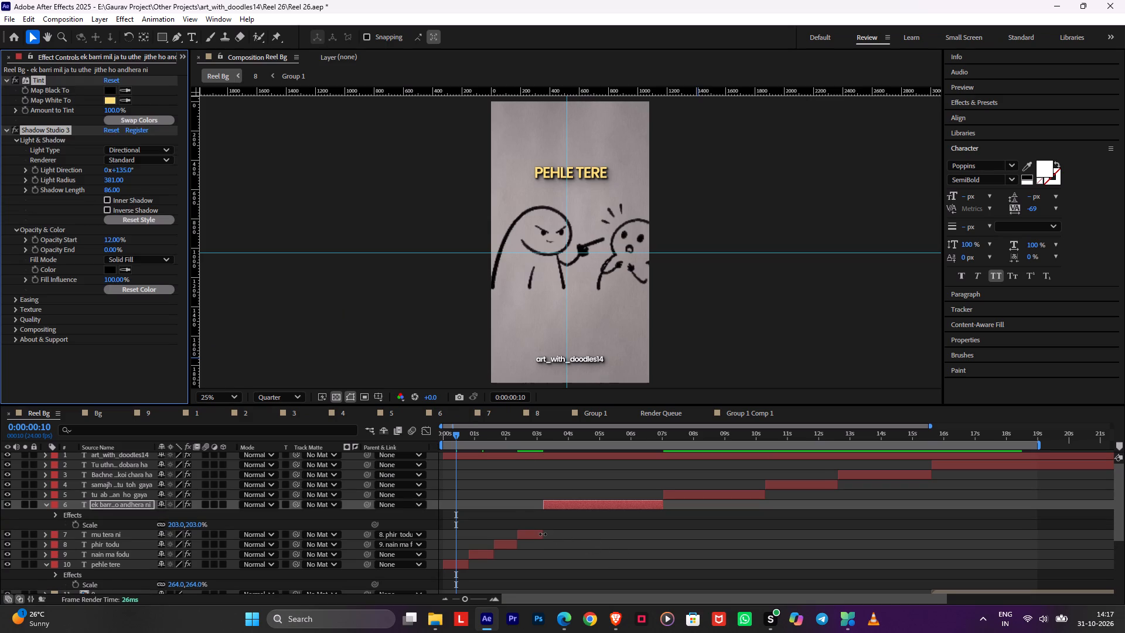
Replace the mu tera ni title's Shadow Studio 3 with the copied Tint and Shadow Studio 3 effects.
{"action": "left_click", "coordinate": [543, 534]}
{"action": "left_click", "coordinate": [45, 79]}
{"action": "key", "text": "Delete"}
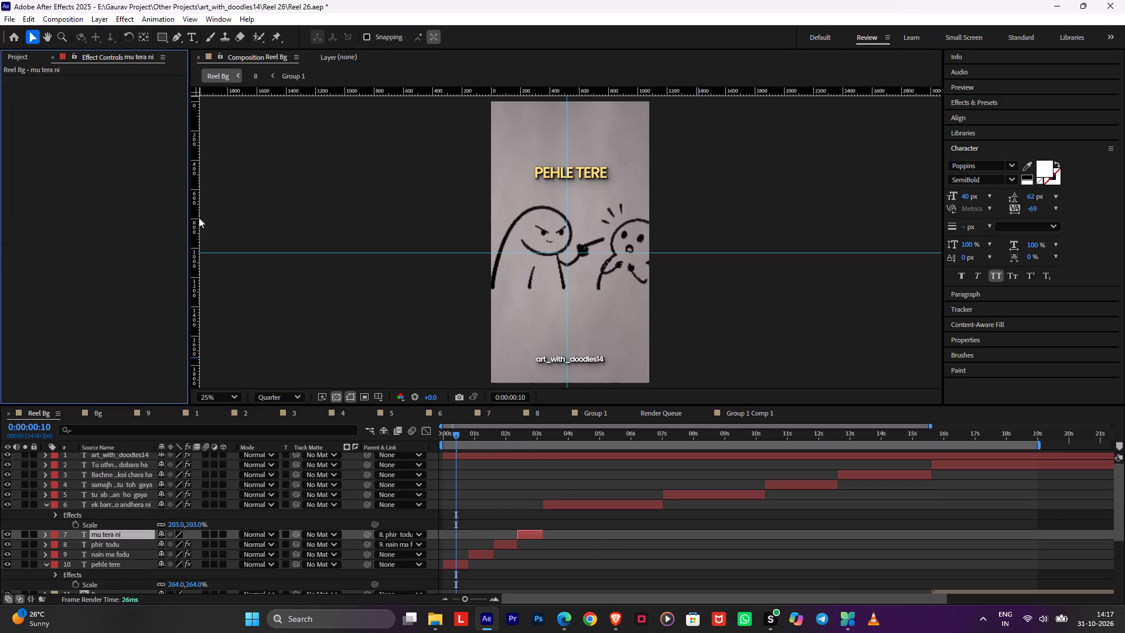
{"action": "key", "text": "ctrl+v"}
Replace the tu ab dushman ho gaya title's Shadow Studio 3 with the copied Tint and Shadow Studio 3 effects.
{"action": "left_click", "coordinate": [705, 441]}
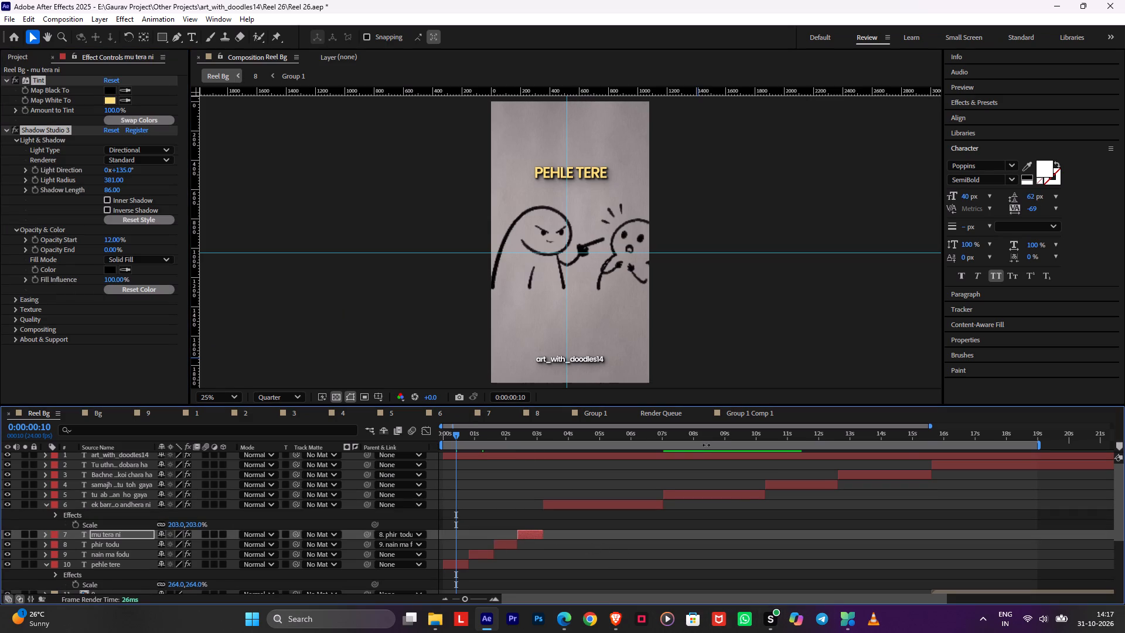
{"action": "left_click", "coordinate": [707, 435]}
{"action": "left_click", "coordinate": [727, 493]}
{"action": "left_click", "coordinate": [39, 76]}
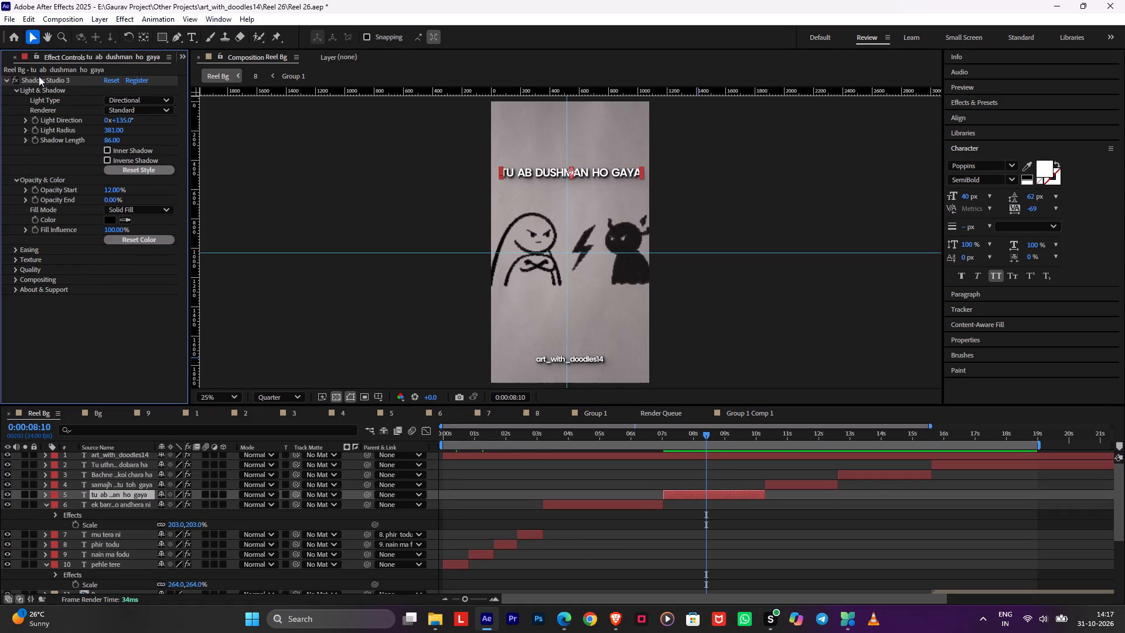
{"action": "left_click", "coordinate": [39, 80]}
{"action": "key", "text": "Delete"}
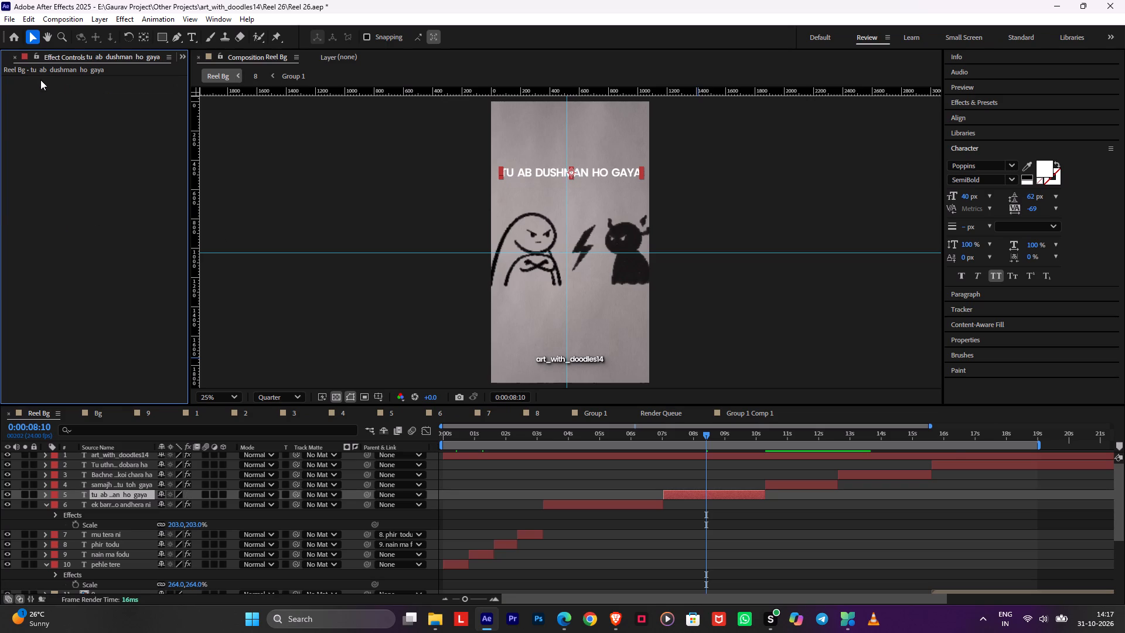
{"action": "key", "text": "ctrl+v"}
Replace the samajh le tu toh gaya title's Shadow Studio 3 with the copied Tint and Shadow Studio 3 effects.
{"action": "left_click", "coordinate": [797, 435]}
{"action": "left_click", "coordinate": [807, 483]}
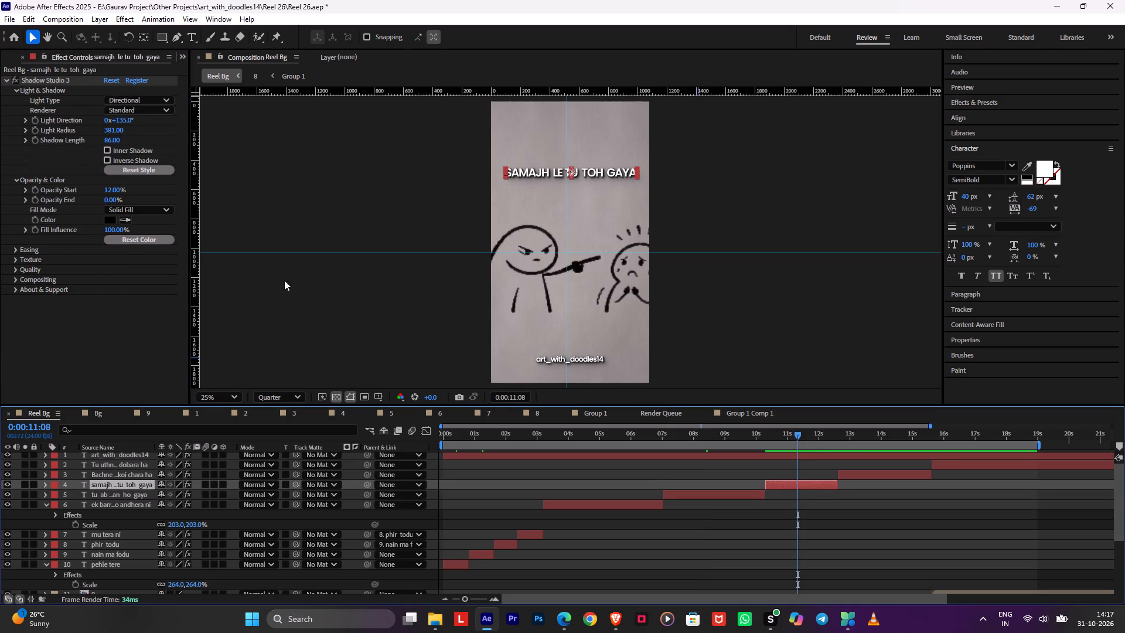
{"action": "left_click", "coordinate": [38, 77]}
{"action": "key", "text": "Delete"}
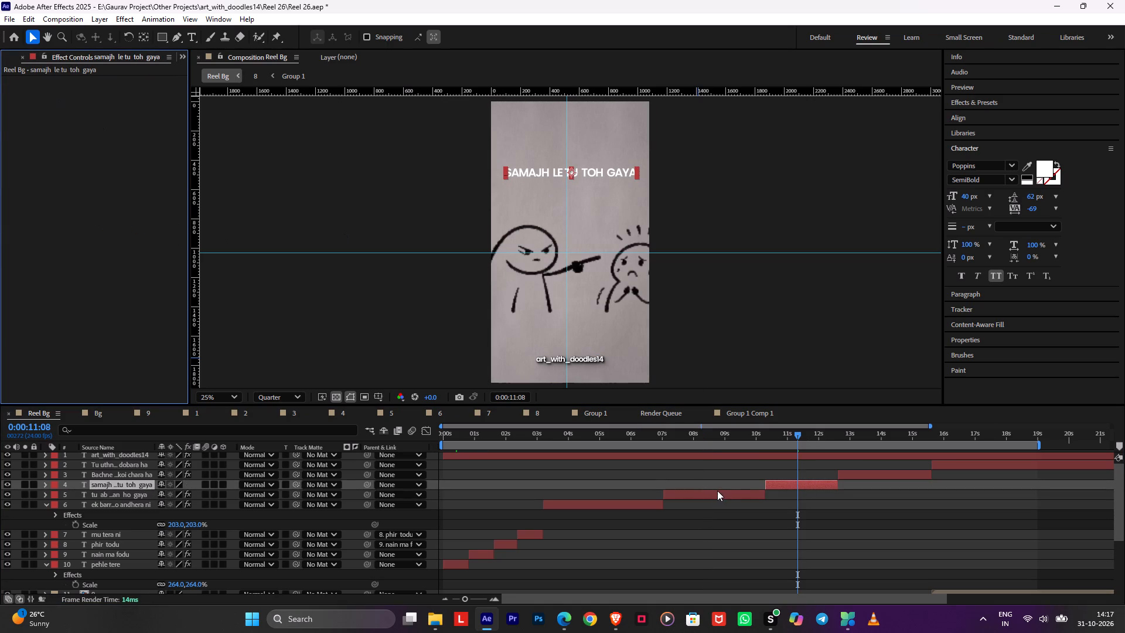
{"action": "key", "text": "ctrl+v"}
Replace the Bachne da na koi chara ha title's Shadow Studio 3 with the copied Tint and Shadow Studio 3 effects.
{"action": "left_click", "coordinate": [860, 434]}
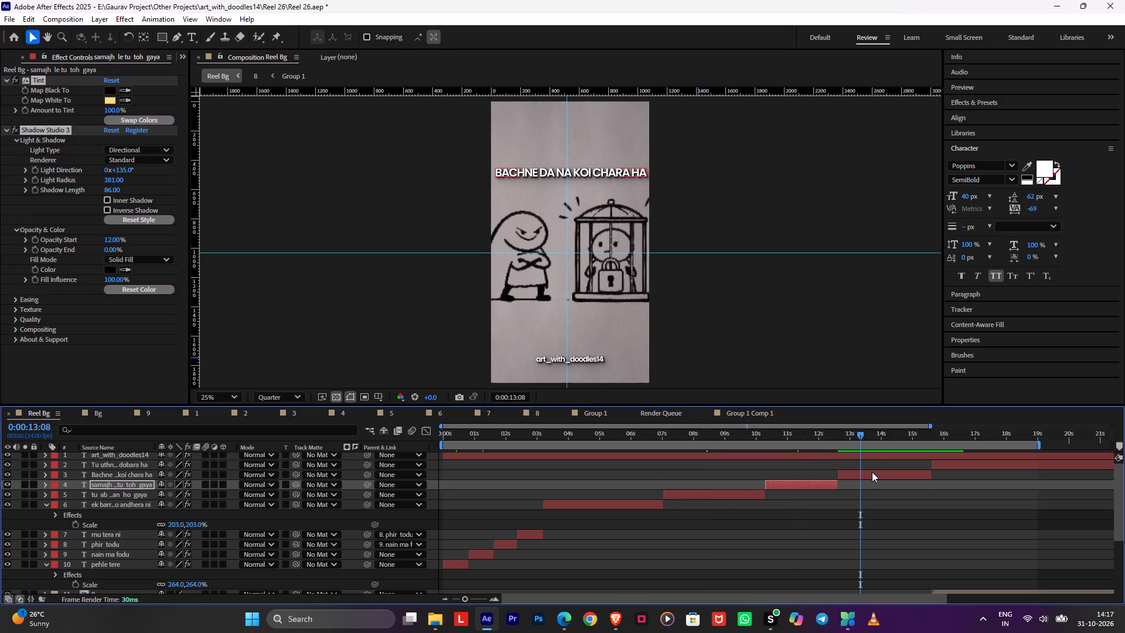
{"action": "left_click", "coordinate": [871, 477]}
{"action": "left_click", "coordinate": [49, 81]}
{"action": "key", "text": "Delete"}
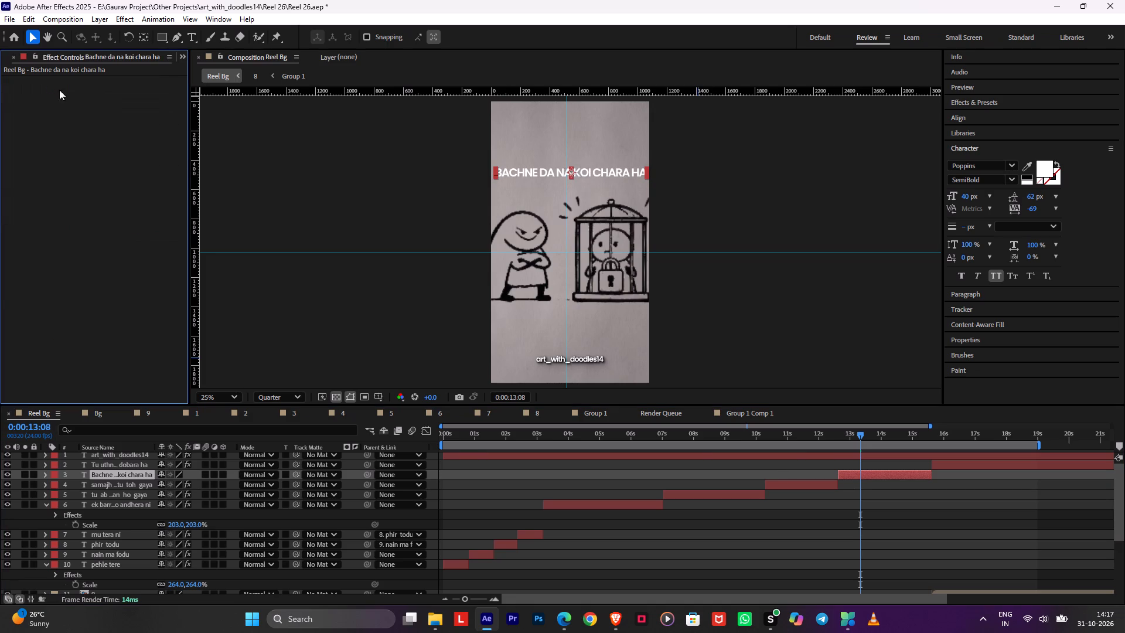
{"action": "key", "text": "ctrl+v"}
Replace the Tu uthna na dobara ha title's Shadow Studio 3 with the copied Tint and Shadow Studio 3 effects.
{"action": "left_click", "coordinate": [946, 438]}
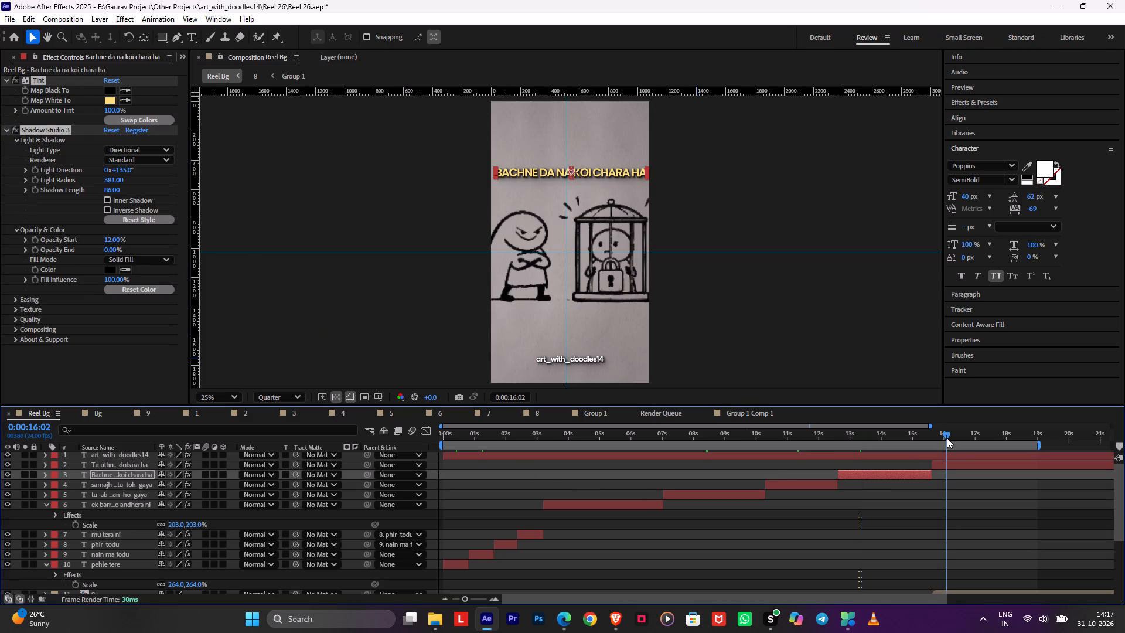
{"action": "left_click", "coordinate": [954, 461]}
{"action": "left_click", "coordinate": [57, 77]}
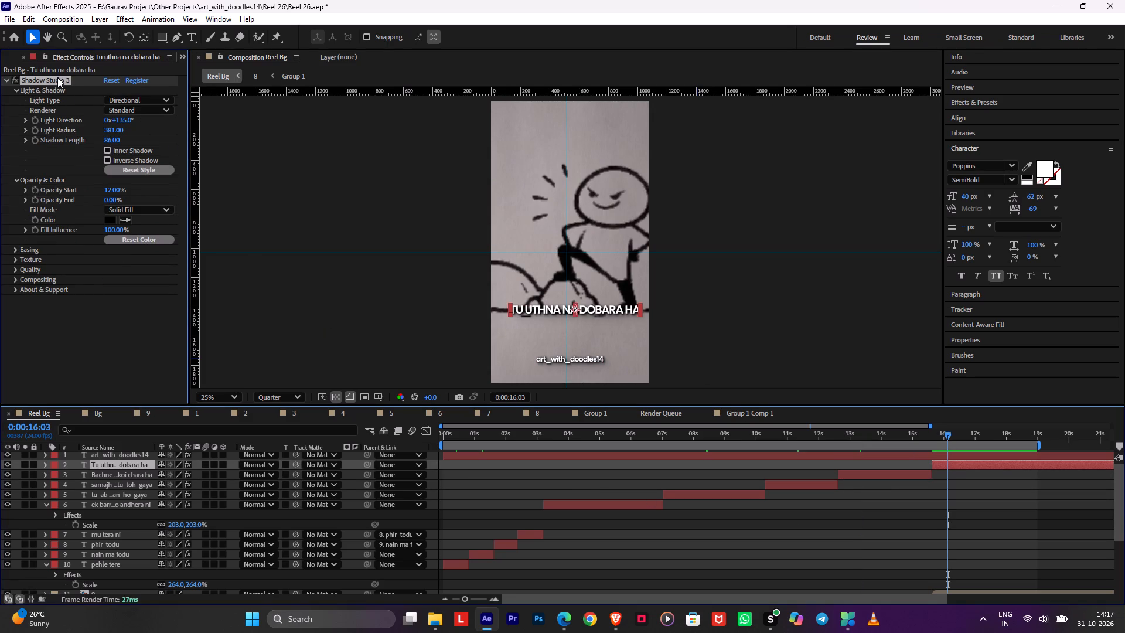
{"action": "key", "text": "Delete"}
{"action": "key", "text": "ctrl+v"}
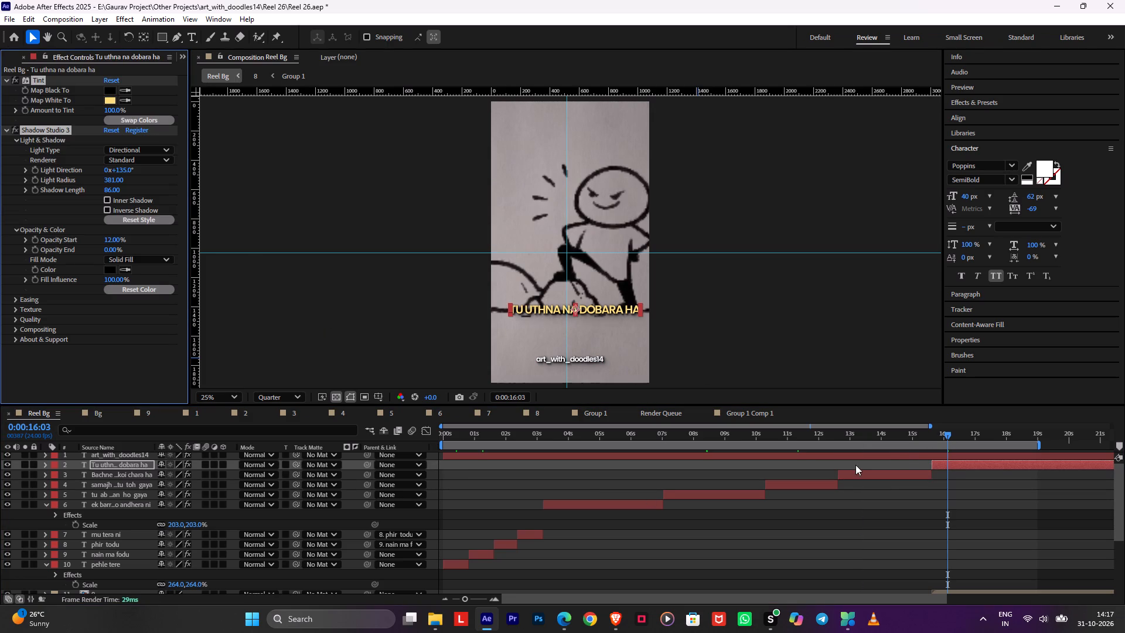
Check the effects applied to each lyric title layer, from Bachne da na koi chara ha back to pehle tere.
{"action": "left_click", "coordinate": [864, 474]}
{"action": "left_click", "coordinate": [785, 484]}
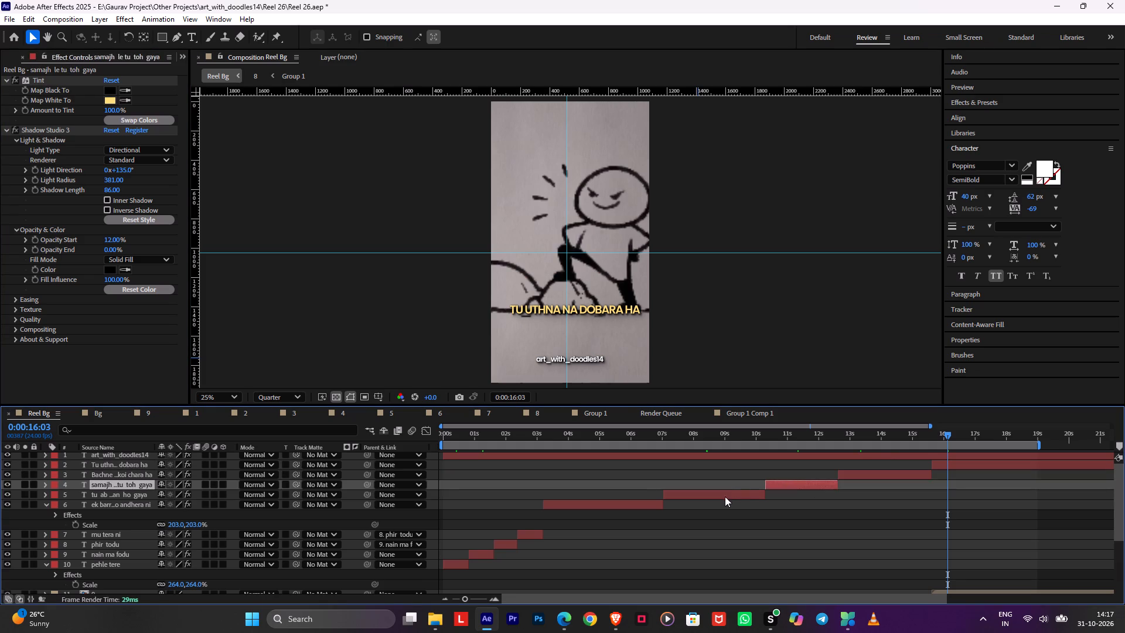
{"action": "left_click", "coordinate": [722, 496]}
{"action": "left_click", "coordinate": [581, 501]}
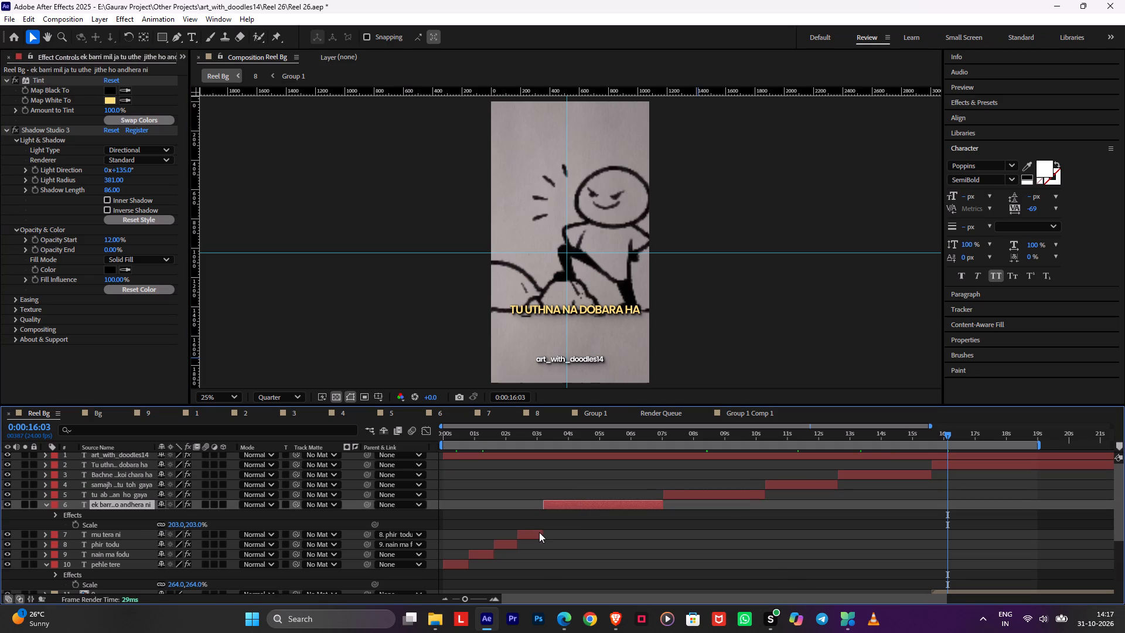
{"action": "left_click", "coordinate": [538, 532]}
{"action": "left_click", "coordinate": [516, 544]}
{"action": "left_click", "coordinate": [489, 555]}
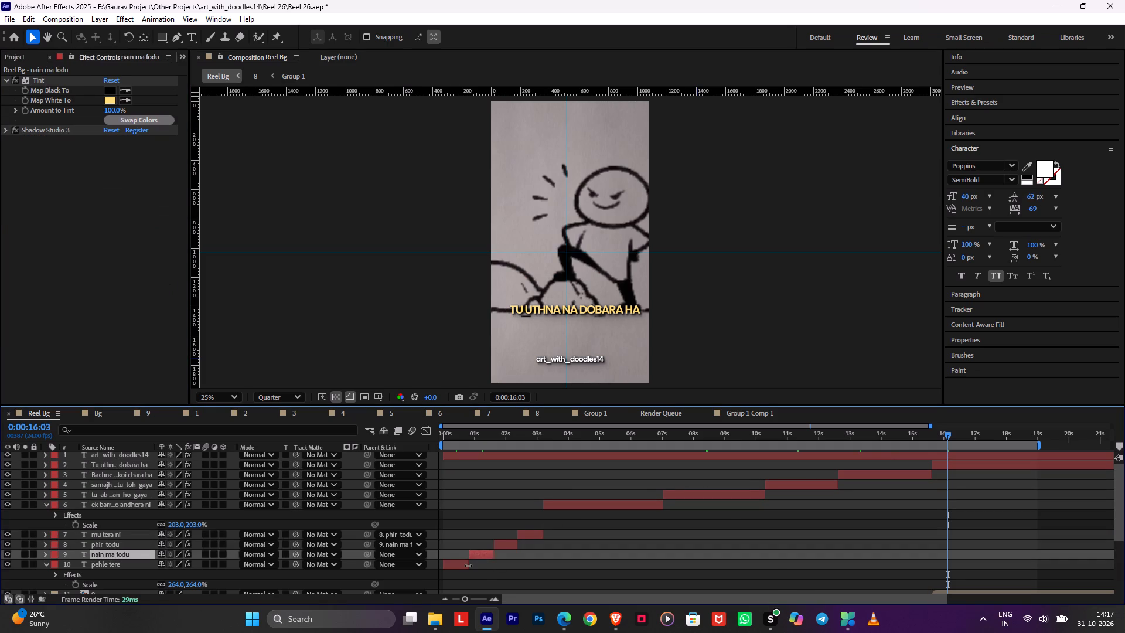
{"action": "left_click", "coordinate": [468, 566]}
Preview the Tu uthna na dobara ha scene and save the project.
{"action": "key", "text": "space"}
{"action": "left_click_drag", "start_coordinate": [462, 525], "coordinate": [560, 518]}
{"action": "key", "text": "space"}
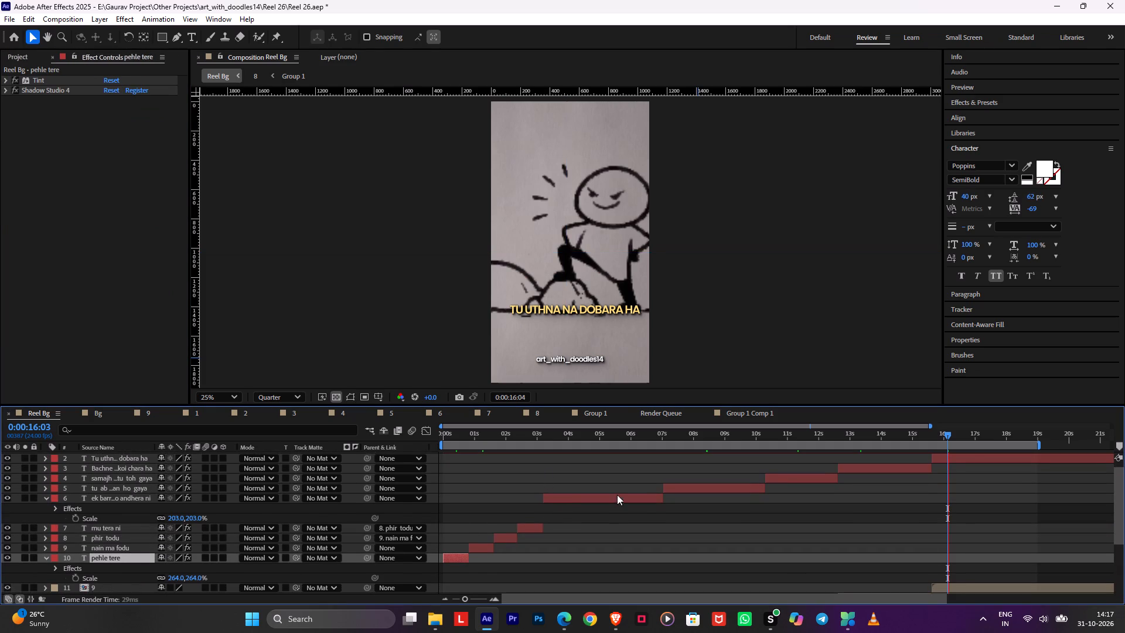
{"action": "left_click", "coordinate": [620, 484]}
{"action": "key", "text": "ctrl+s"}
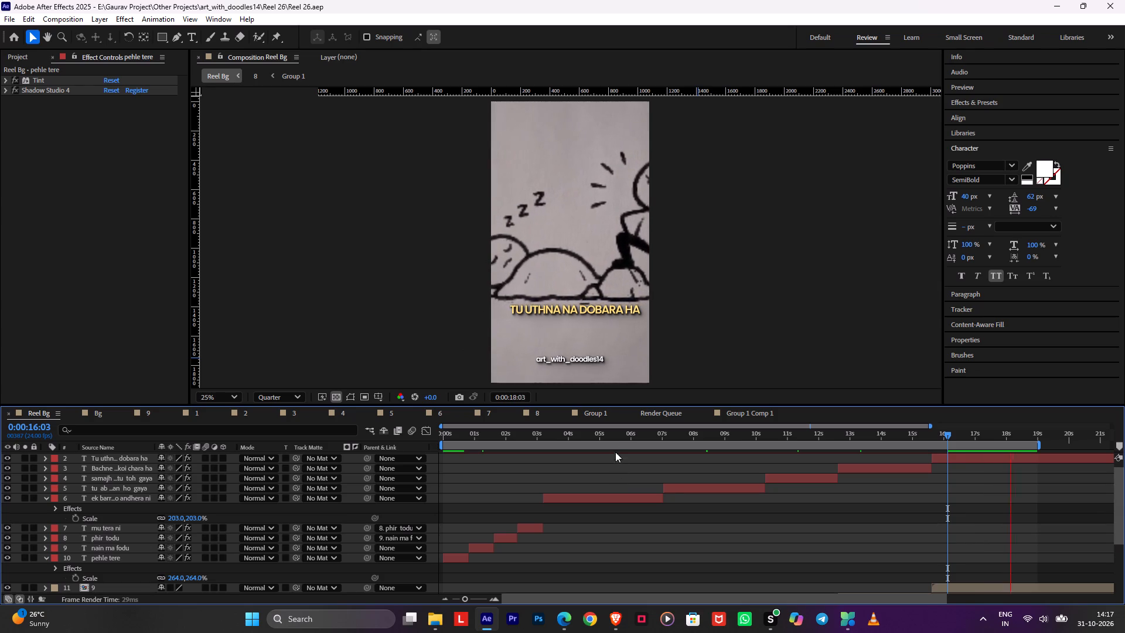
{"action": "key", "text": "space"}
{"action": "key", "text": "space"}
{"action": "key", "text": "space"}
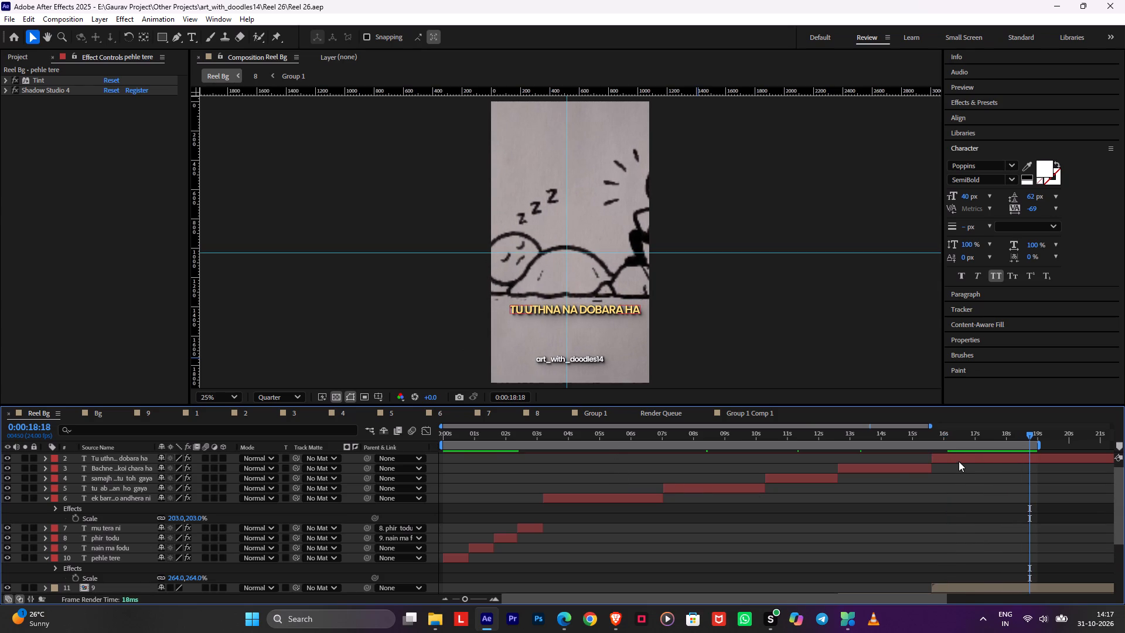
Scale the Tu uthna na dobara ha title to 212%.
{"action": "left_click", "coordinate": [956, 455]}
{"action": "left_click", "coordinate": [956, 455]}
{"action": "left_click", "coordinate": [803, 545]}
{"action": "left_click", "coordinate": [943, 461]}
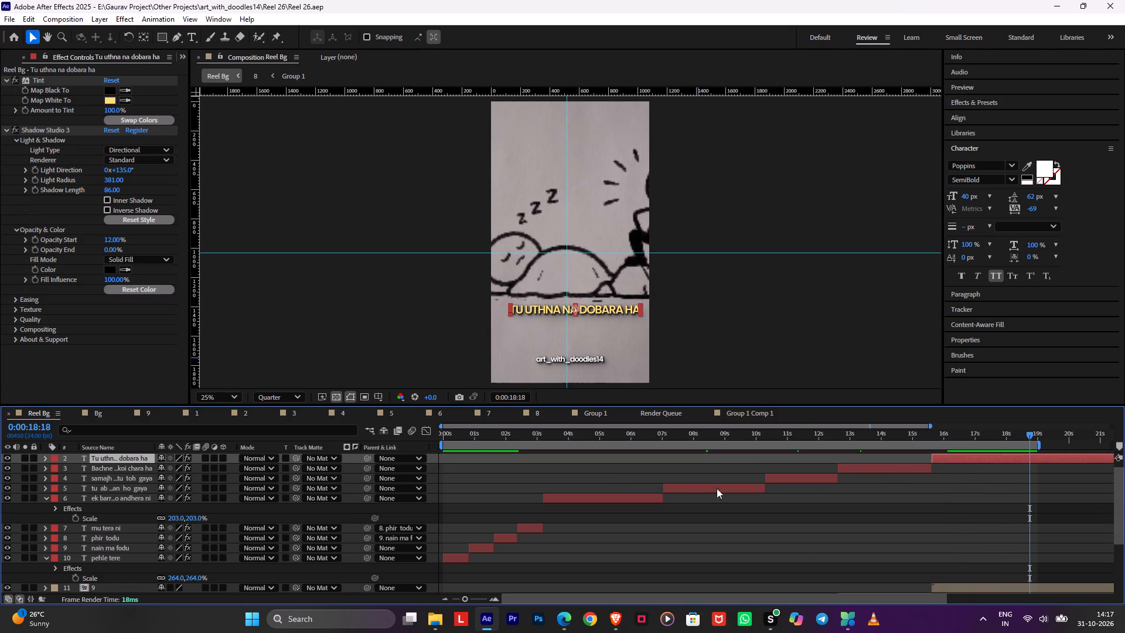
{"action": "key", "text": "s"}
{"action": "left_click_drag", "start_coordinate": [188, 471], "coordinate": [197, 471]}
{"action": "left_click", "coordinate": [700, 528]}
Play back the reel through the tu ab dushman ho gaya scene and save the project.
{"action": "key", "text": "space"}
{"action": "key", "text": "ctrl+s"}
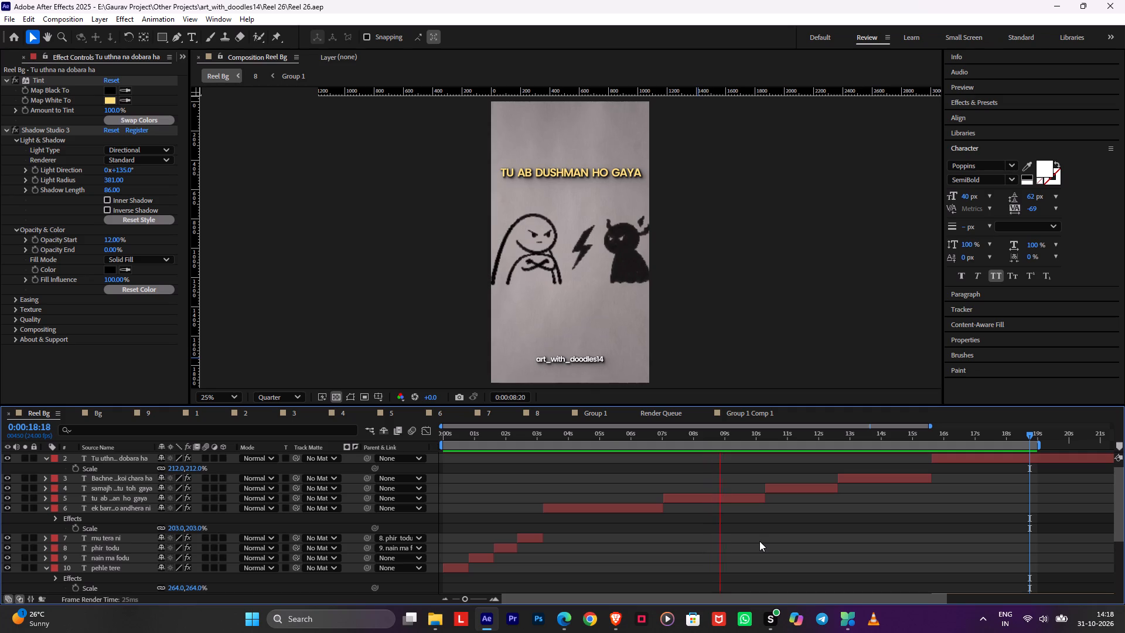
{"action": "key", "text": "space"}
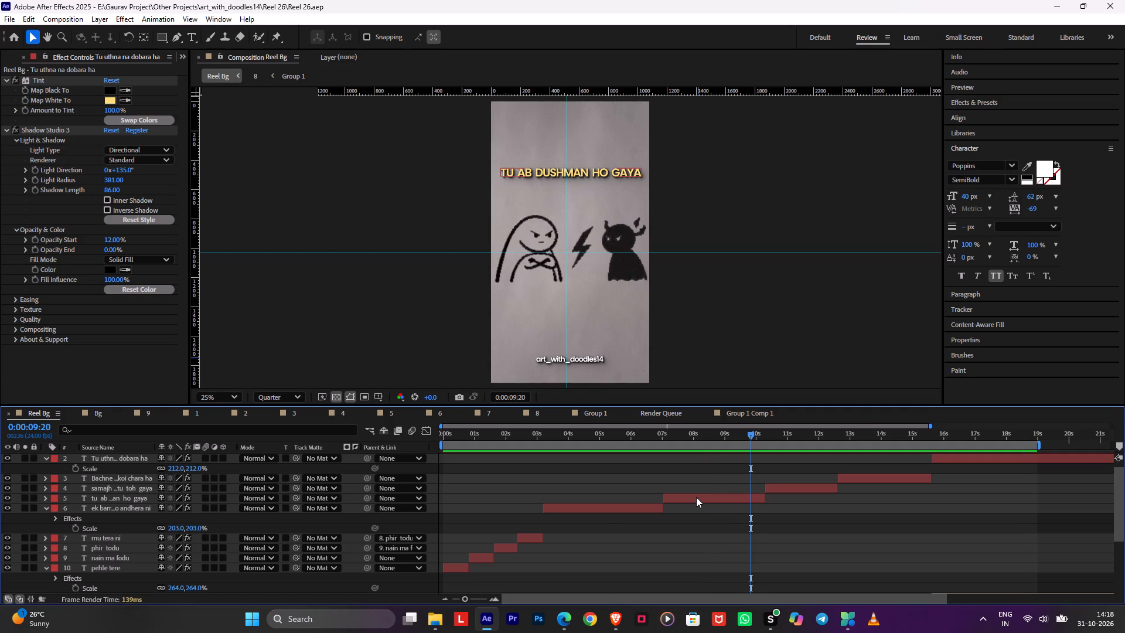
Open precomp 6 of the tu ab dushman ho gaya scene and set its preview resolution to Full.
{"action": "scroll", "coordinate": [708, 529], "scroll_direction": "down", "scroll_amount": 6}
{"action": "scroll", "coordinate": [708, 539], "scroll_direction": "up", "scroll_amount": 1}
{"action": "scroll", "coordinate": [708, 539], "scroll_direction": "down", "scroll_amount": 1}
{"action": "double_click", "coordinate": [734, 530]}
{"action": "scroll", "coordinate": [652, 226], "scroll_direction": "up", "scroll_amount": 1}
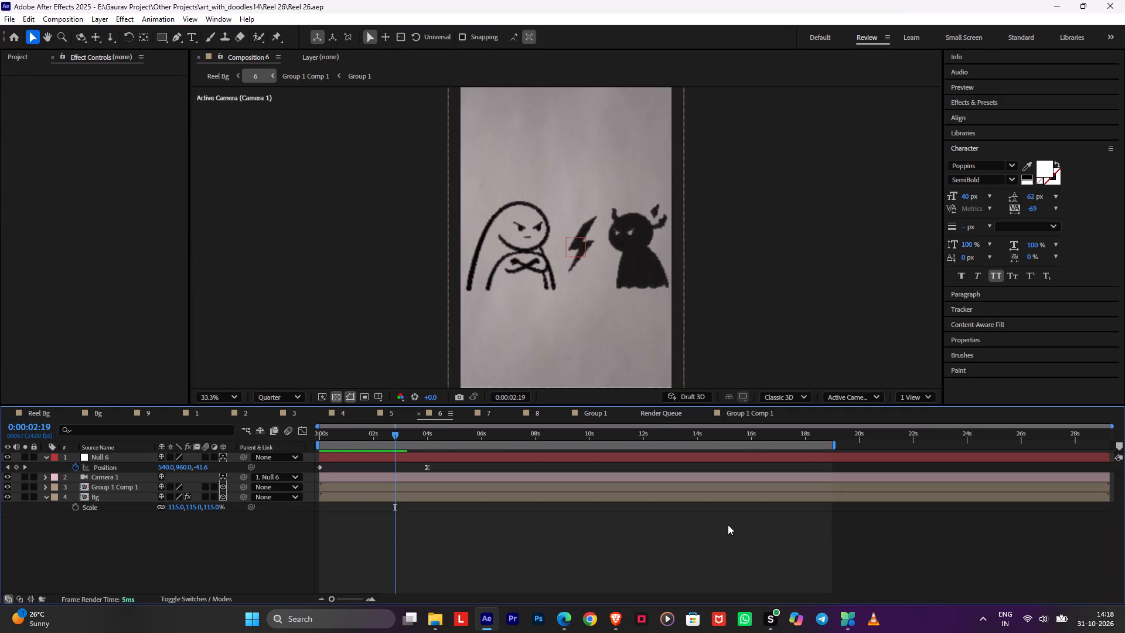
{"action": "left_click", "coordinate": [267, 400]}
{"action": "left_click", "coordinate": [275, 434]}
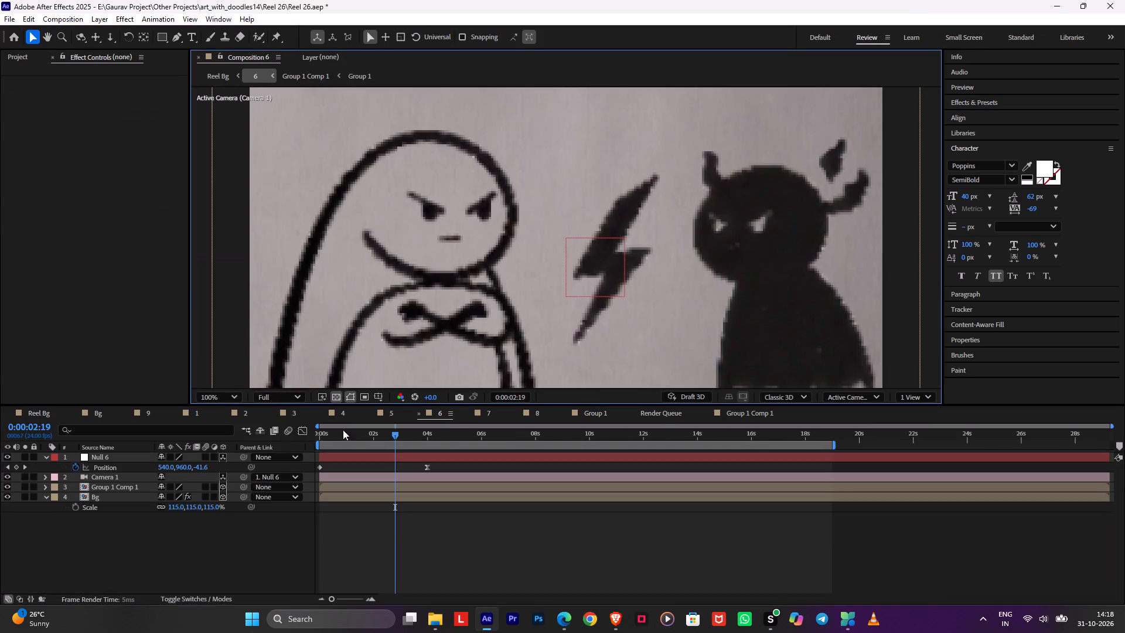
Erase the detached flame above the black horned figure in Group 1 Comp 1 from the first frame, and save the project.
{"action": "left_click", "coordinate": [396, 487]}
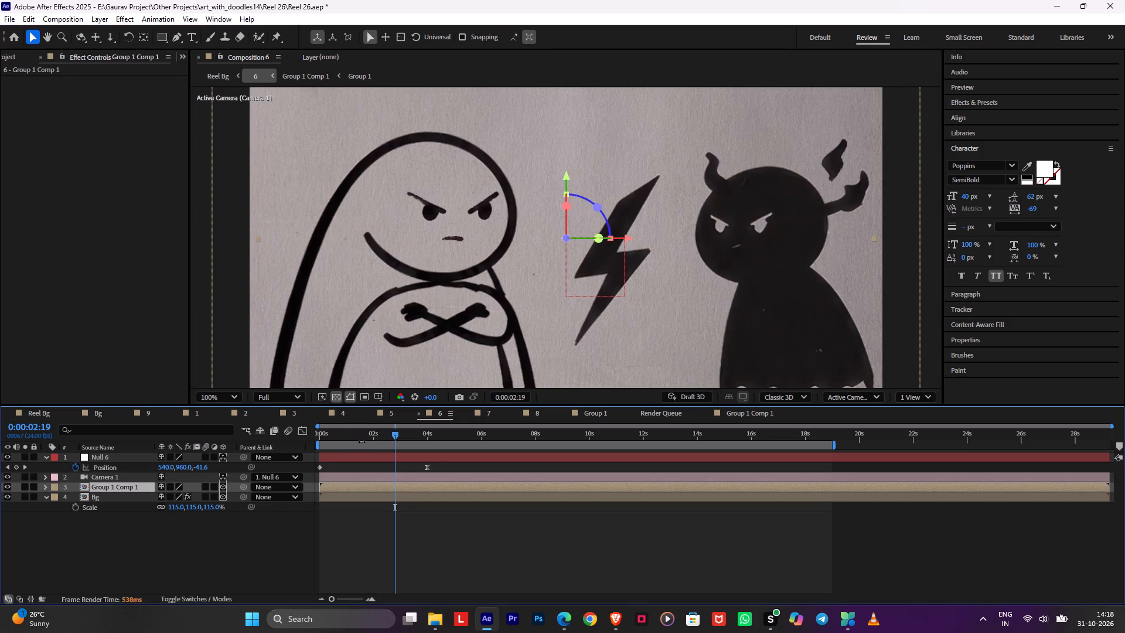
{"action": "left_click_drag", "start_coordinate": [354, 431], "coordinate": [132, 434]}
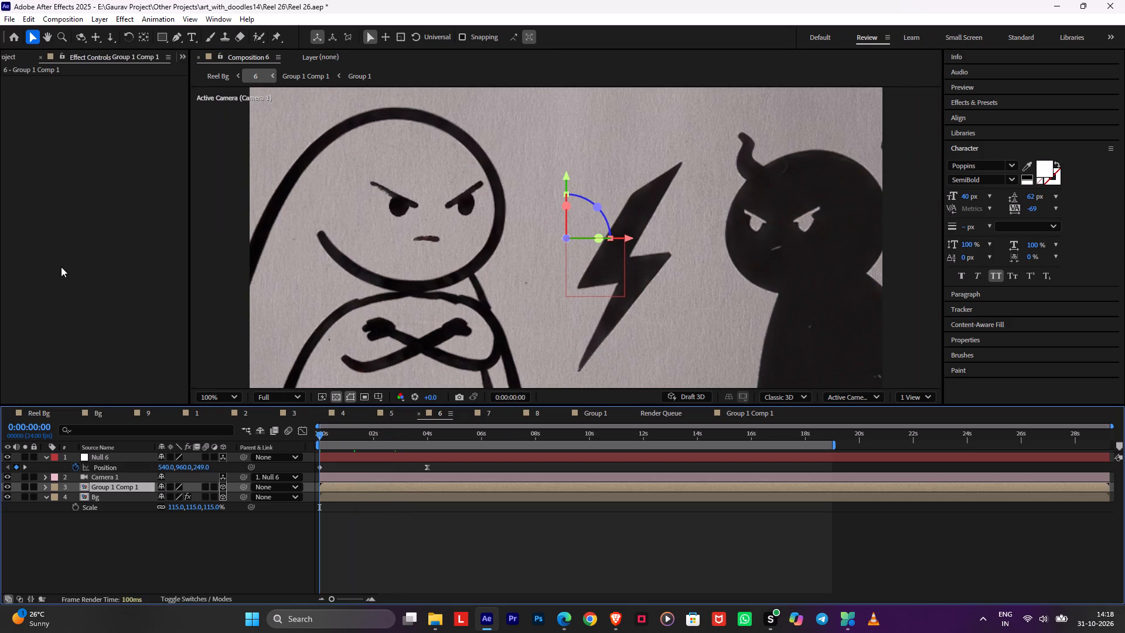
{"action": "left_click", "coordinate": [238, 39]}
{"action": "double_click", "coordinate": [323, 482]}
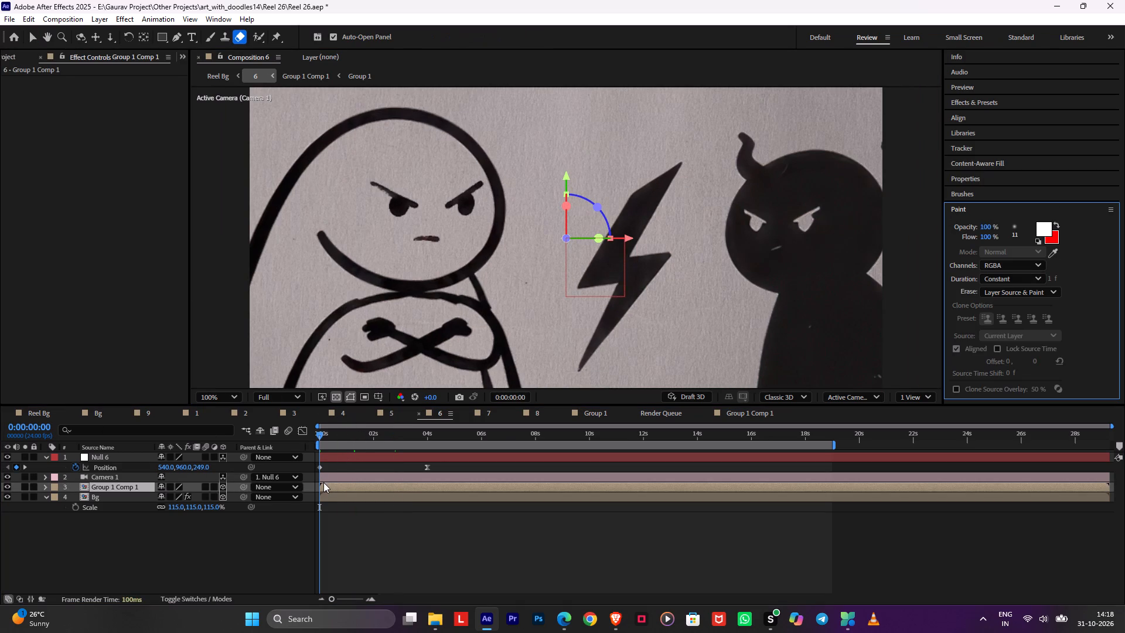
{"action": "left_click_drag", "start_coordinate": [857, 111], "coordinate": [842, 134]}
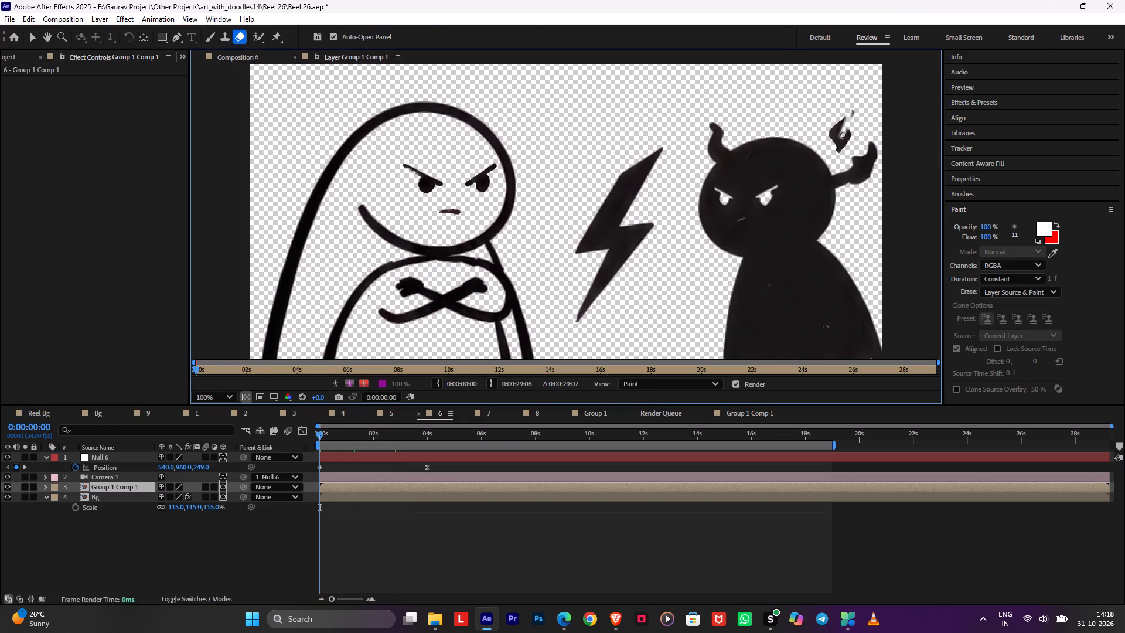
{"action": "left_click_drag", "start_coordinate": [842, 134], "coordinate": [847, 122]}
{"action": "left_click_drag", "start_coordinate": [811, 107], "coordinate": [873, 108]}
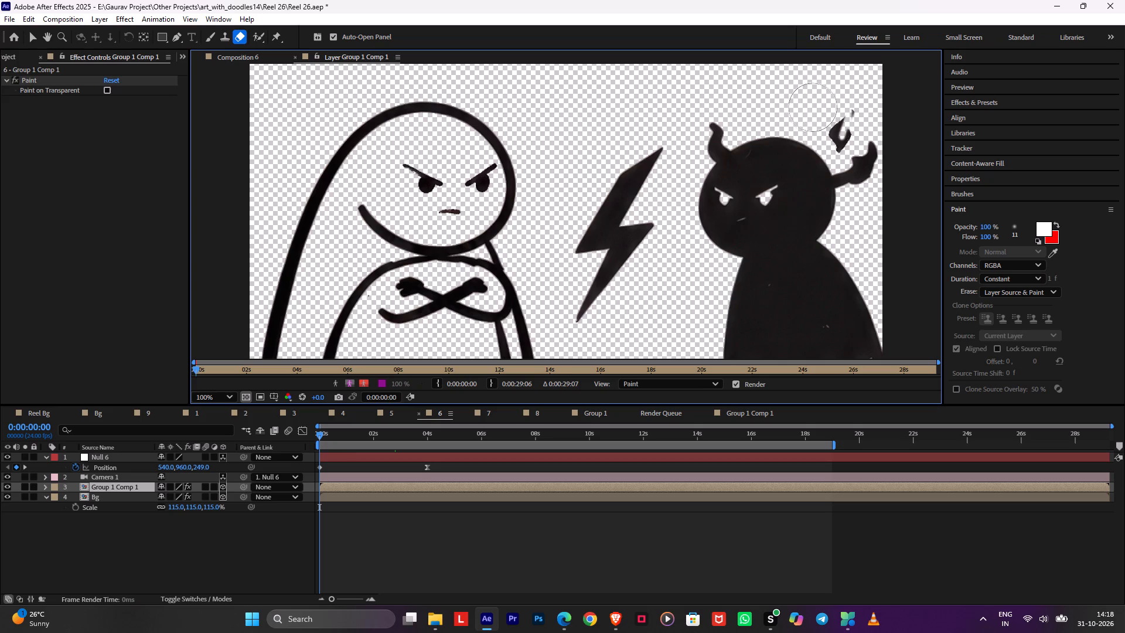
{"action": "left_click_drag", "start_coordinate": [873, 108], "coordinate": [879, 108]}
{"action": "left_click", "coordinate": [844, 116]}
{"action": "left_click", "coordinate": [838, 115]}
{"action": "left_click_drag", "start_coordinate": [834, 105], "coordinate": [835, 145], "text": "ctrl"}
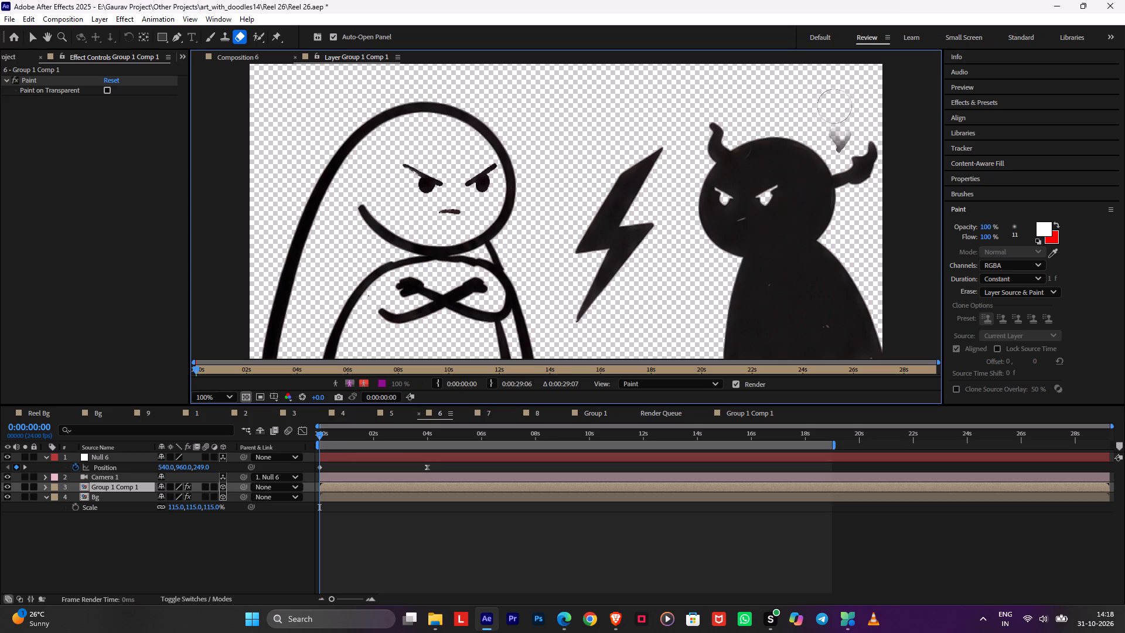
{"action": "left_click_drag", "start_coordinate": [835, 145], "coordinate": [847, 167], "text": "ctrl"}
{"action": "left_click_drag", "start_coordinate": [854, 124], "coordinate": [837, 146]}
{"action": "left_click_drag", "start_coordinate": [837, 146], "coordinate": [823, 111]}
{"action": "left_click_drag", "start_coordinate": [823, 111], "coordinate": [844, 122]}
{"action": "key", "text": "ctrl+s"}
Return to Reel Bg and play back the tu ab dushman ho gaya scene to check the cleaned-up doodle.
{"action": "key", "text": "Tab"}
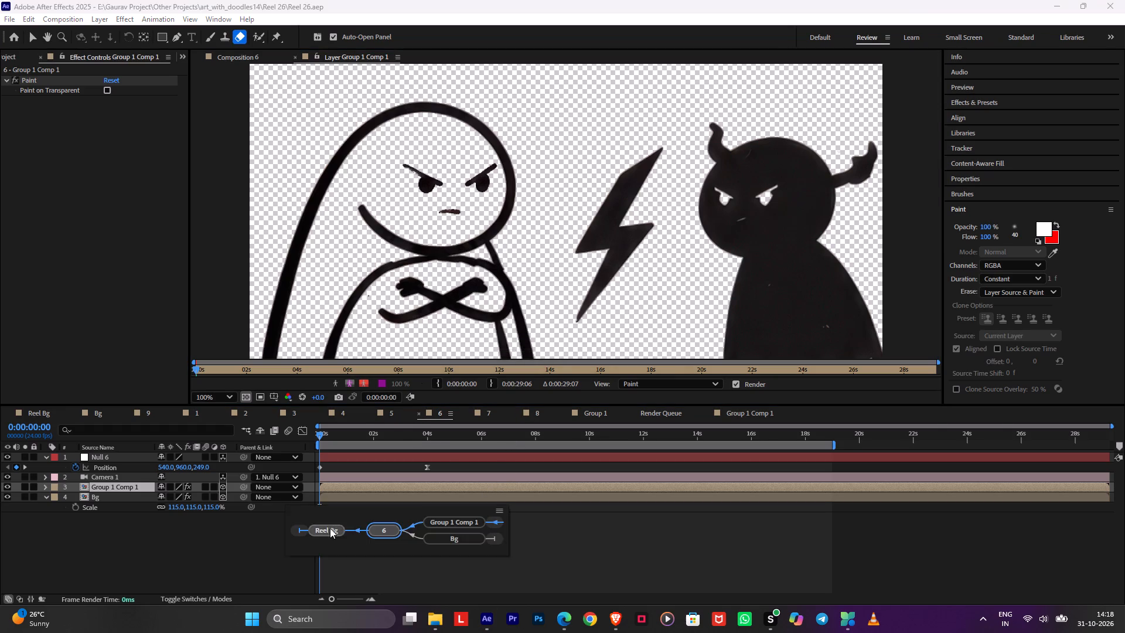
{"action": "left_click", "coordinate": [329, 528]}
{"action": "key", "text": "space"}
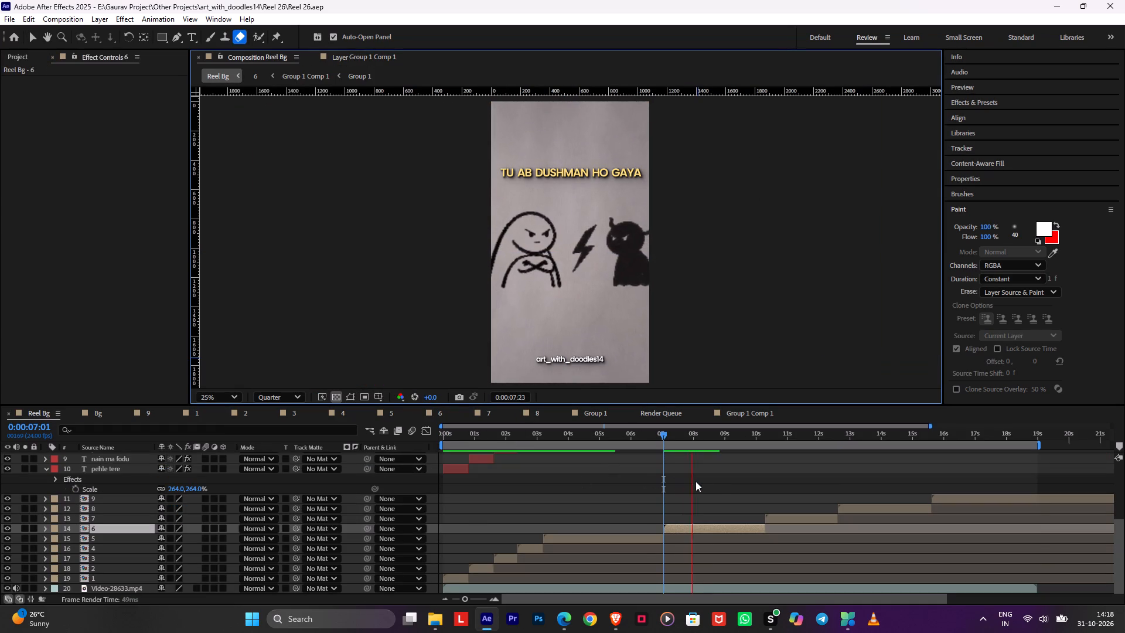
{"action": "key", "text": "space"}
{"action": "key", "text": "space"}
{"action": "key", "text": "space"}
{"action": "key", "text": "space"}
{"action": "key", "text": "space"}
{"action": "key", "text": "space"}
{"action": "key", "text": "space"}
{"action": "key", "text": "space"}
{"action": "left_click_drag", "start_coordinate": [692, 475], "coordinate": [593, 472]}
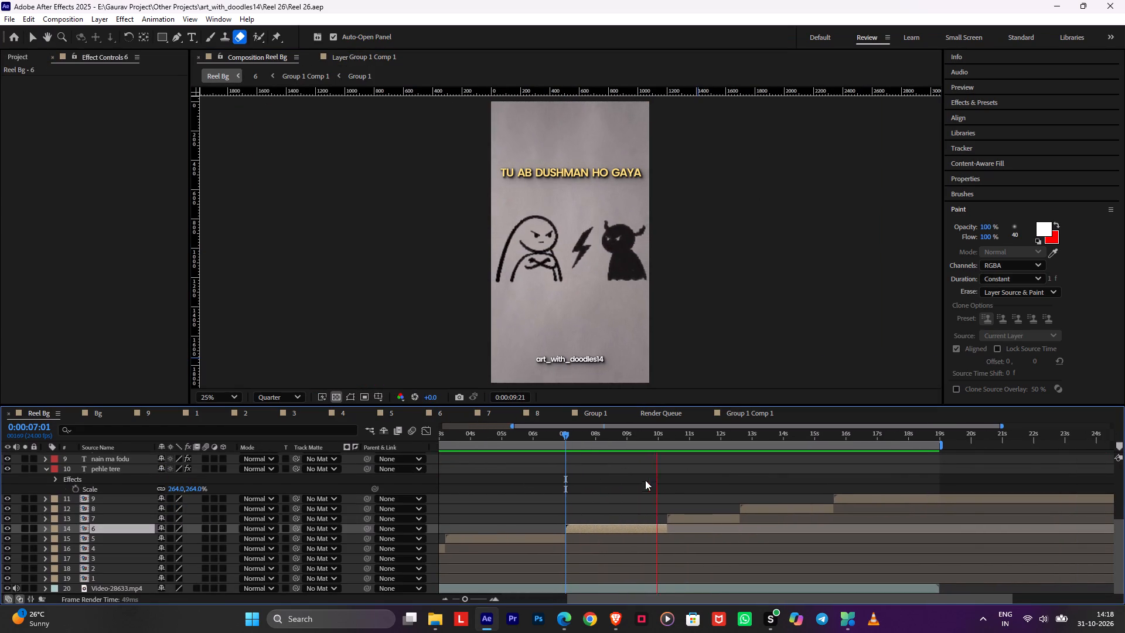
{"action": "left_click_drag", "start_coordinate": [657, 434], "coordinate": [546, 445]}
{"action": "key", "text": "space"}
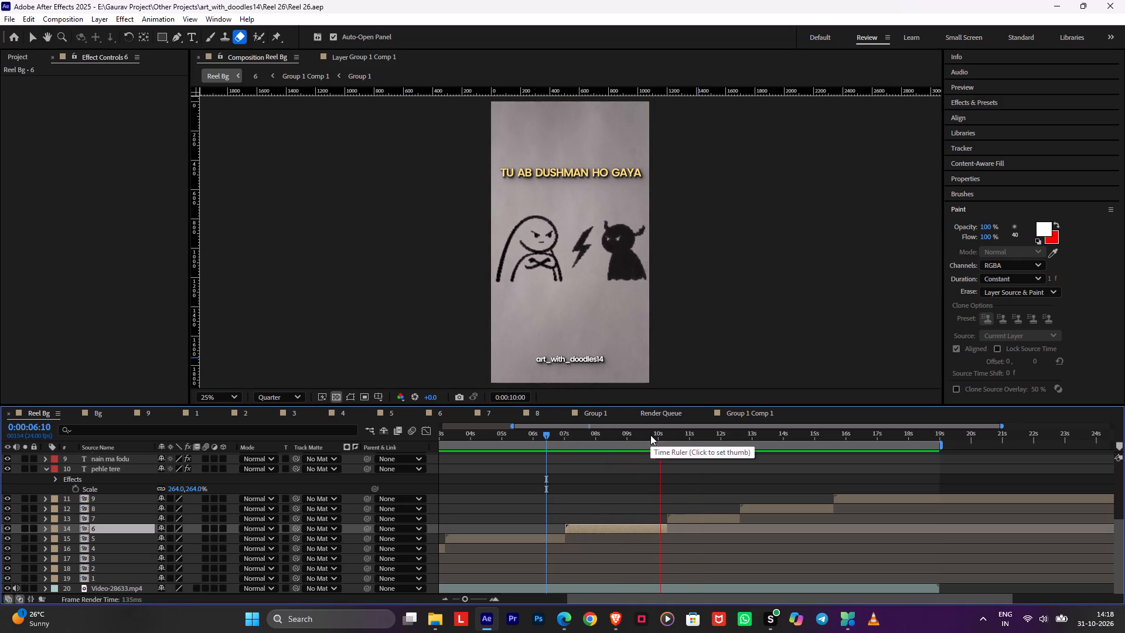
{"action": "key", "text": "space"}
{"action": "left_click_drag", "start_coordinate": [683, 430], "coordinate": [671, 432]}
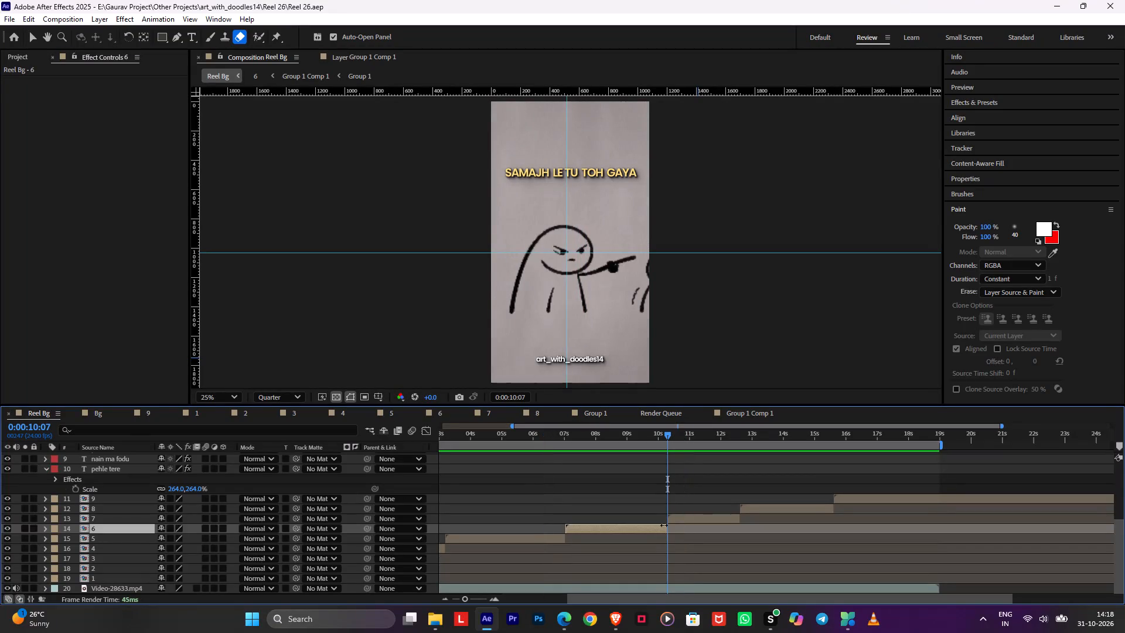
In precomp 6, widen Null 6's Z movement by lowering Z position at 4 seconds and raising it at 0 seconds.
{"action": "double_click", "coordinate": [664, 523]}
{"action": "double_click", "coordinate": [653, 526]}
{"action": "key", "text": "v"}
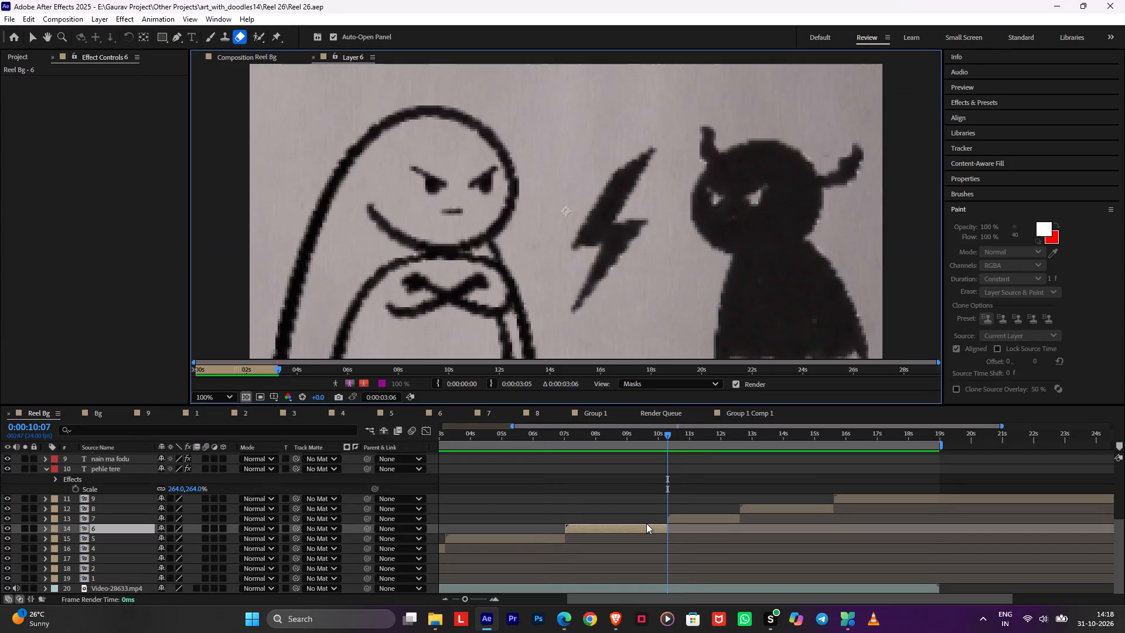
{"action": "double_click", "coordinate": [644, 524]}
{"action": "left_click_drag", "start_coordinate": [423, 437], "coordinate": [428, 438]}
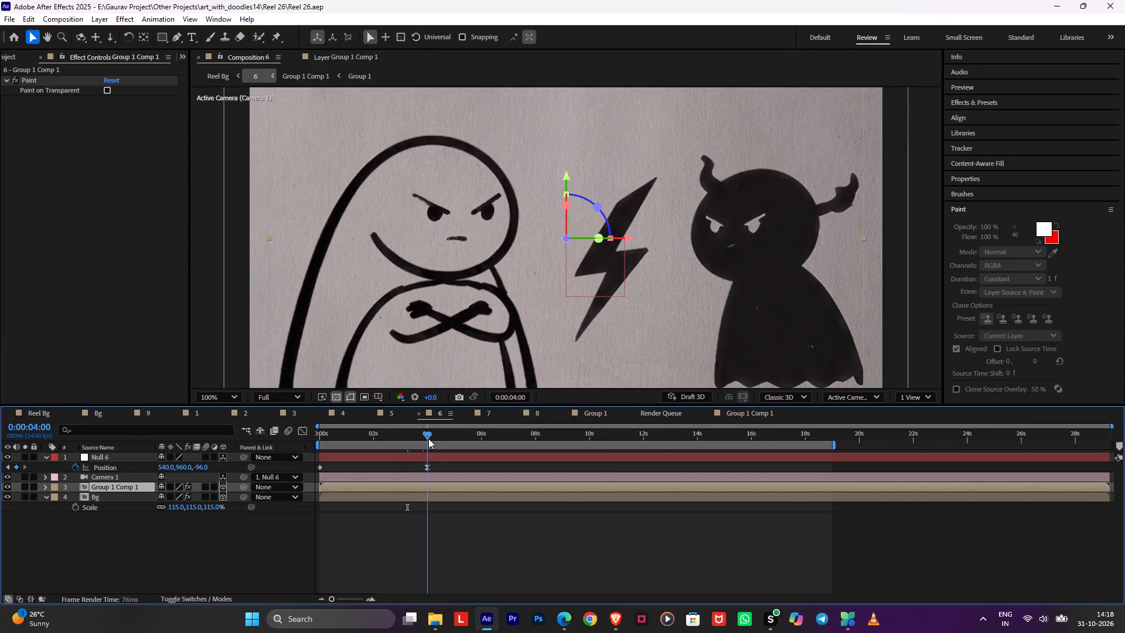
{"action": "left_click_drag", "start_coordinate": [428, 438], "coordinate": [429, 438]}
{"action": "left_click_drag", "start_coordinate": [199, 467], "coordinate": [126, 468]}
{"action": "left_click_drag", "start_coordinate": [335, 436], "coordinate": [222, 448]}
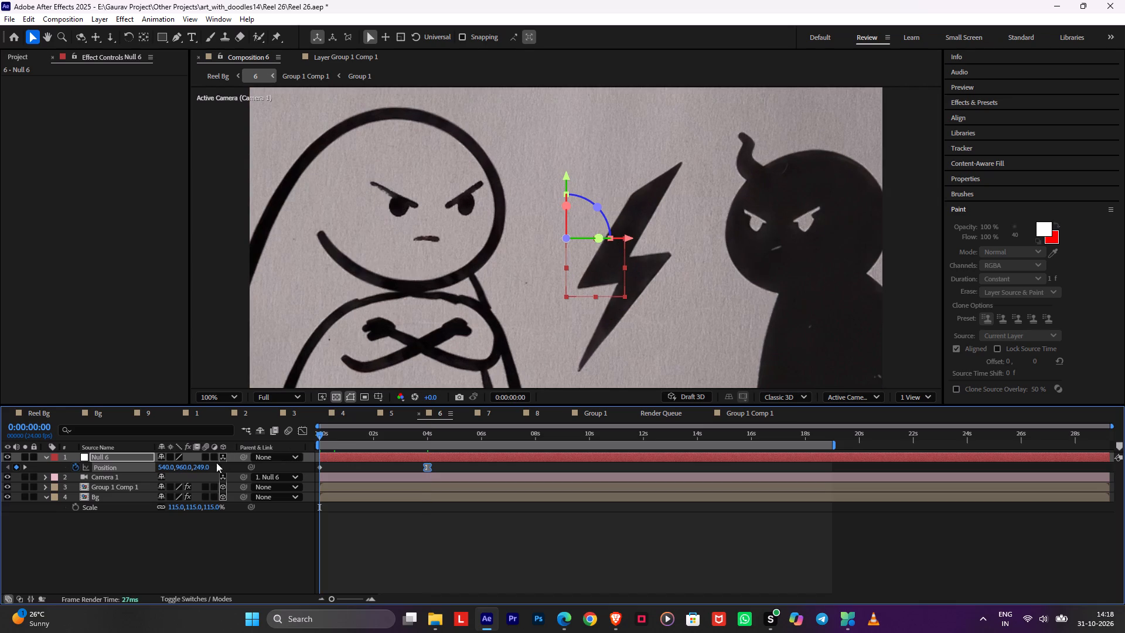
{"action": "left_click_drag", "start_coordinate": [201, 464], "coordinate": [262, 467]}
Return to Reel Bg, preview the tu ab dushman ho gaya scene from its start, and save the project.
{"action": "key", "text": "Tab"}
{"action": "left_click", "coordinate": [165, 467]}
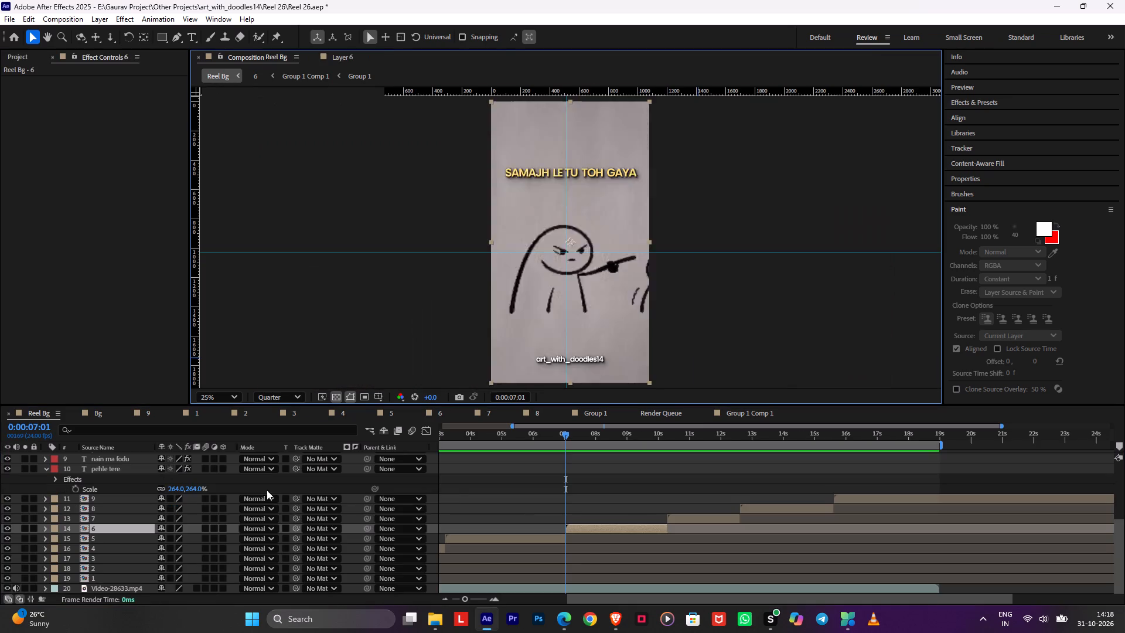
{"action": "key", "text": "space"}
{"action": "key", "text": "ctrl+s"}
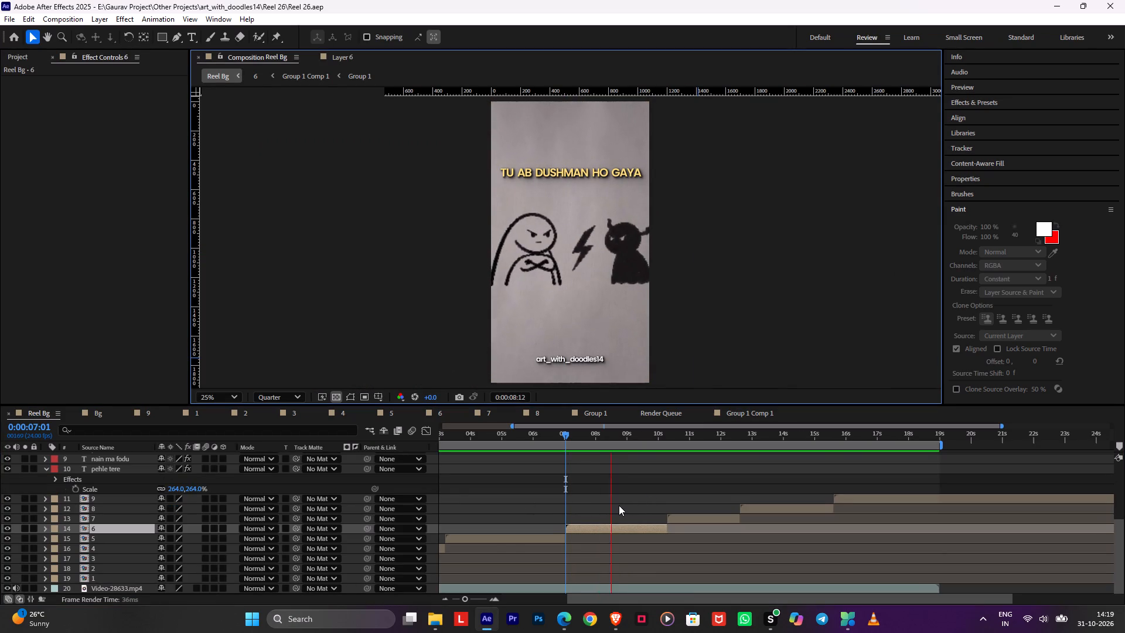
Preview Reel Bg from 0:00:09:18 across the cut into the samajh le tu toh gaya scene.
{"action": "scroll", "coordinate": [619, 505], "scroll_direction": "down", "scroll_amount": 1, "text": "alt"}
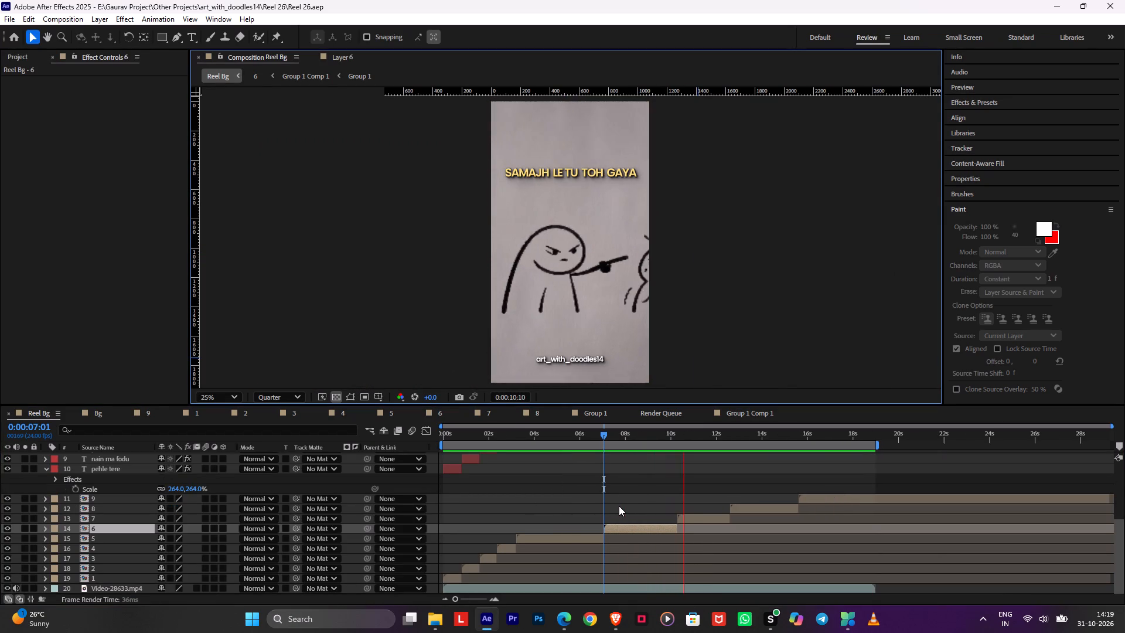
{"action": "left_click", "coordinate": [664, 430]}
{"action": "key", "text": "space"}
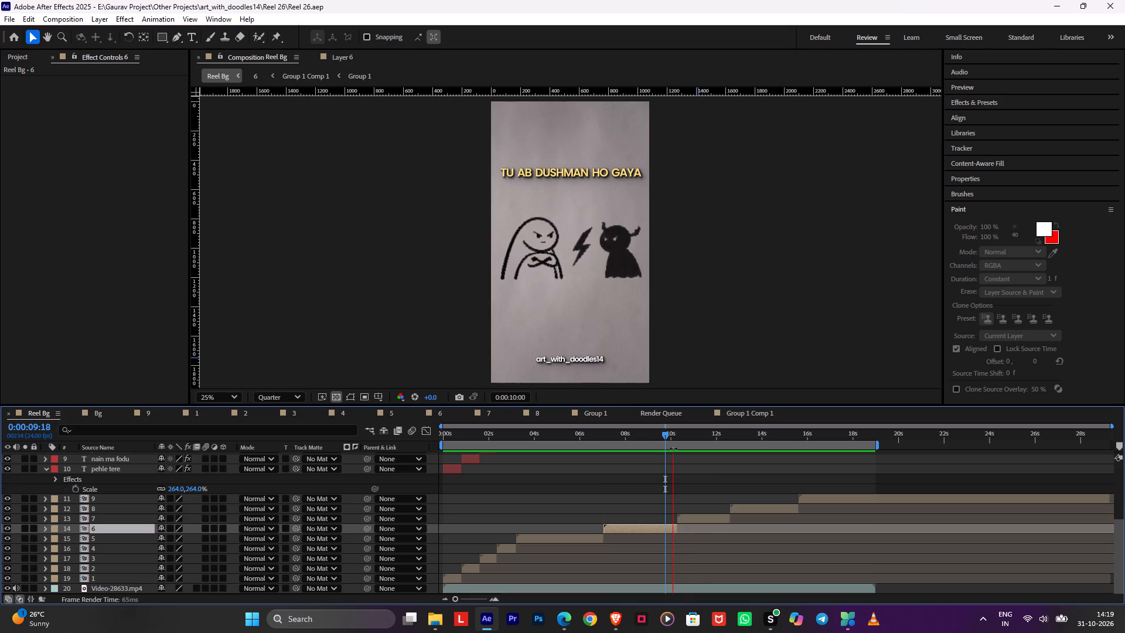
{"action": "key", "text": "space"}
Add an adjustment layer to Reel Bg and place it below the lyric titles, directly above precomp 9.
{"action": "left_click", "coordinate": [701, 513]}
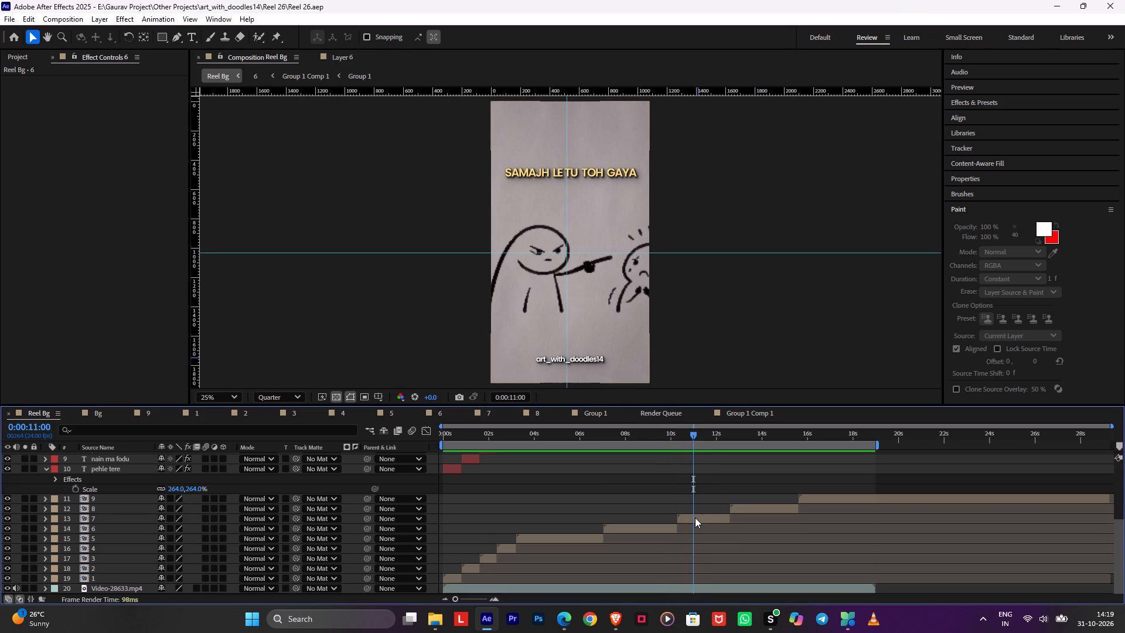
{"action": "left_click", "coordinate": [694, 518]}
{"action": "left_click", "coordinate": [662, 491]}
{"action": "key", "text": "ctrl+alt+y"}
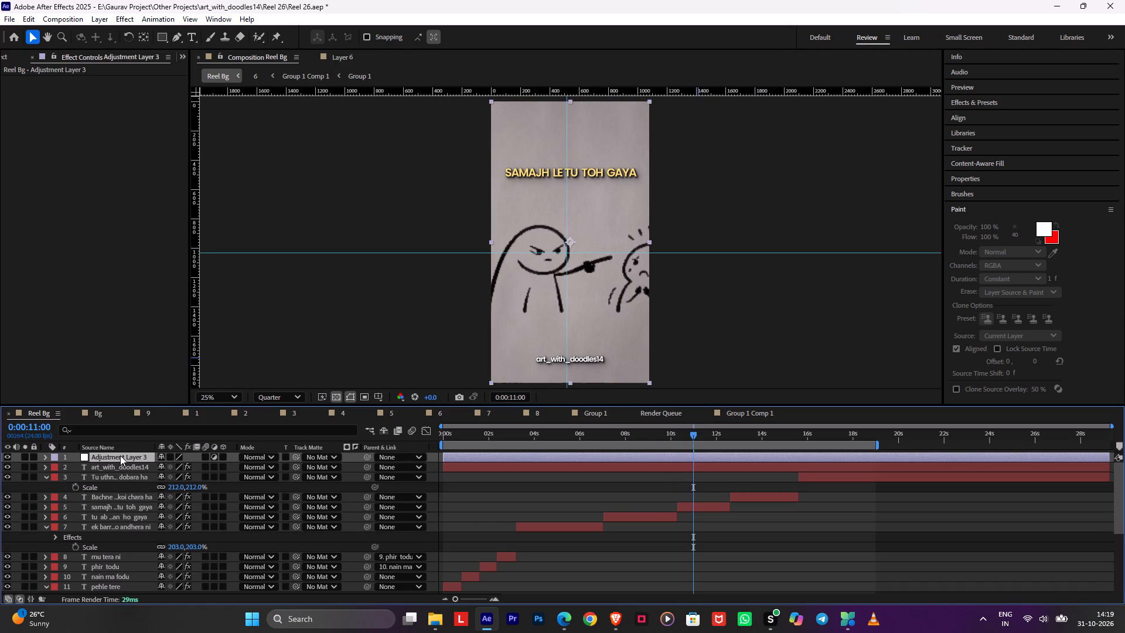
{"action": "left_click_drag", "start_coordinate": [120, 455], "coordinate": [121, 557]}
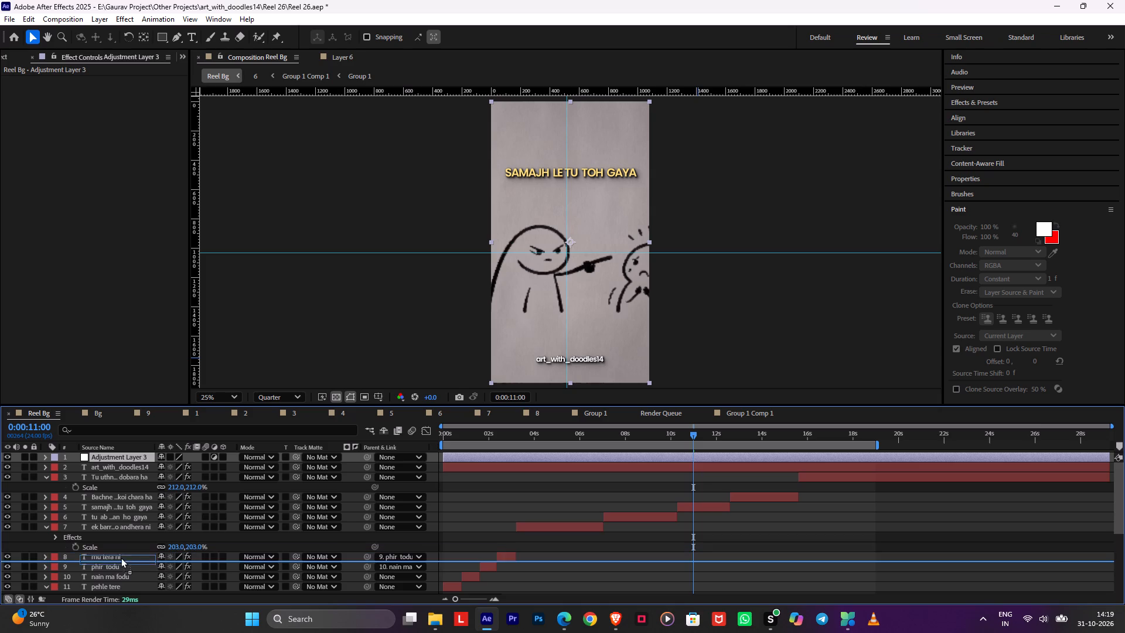
{"action": "left_click_drag", "start_coordinate": [121, 557], "coordinate": [129, 528]}
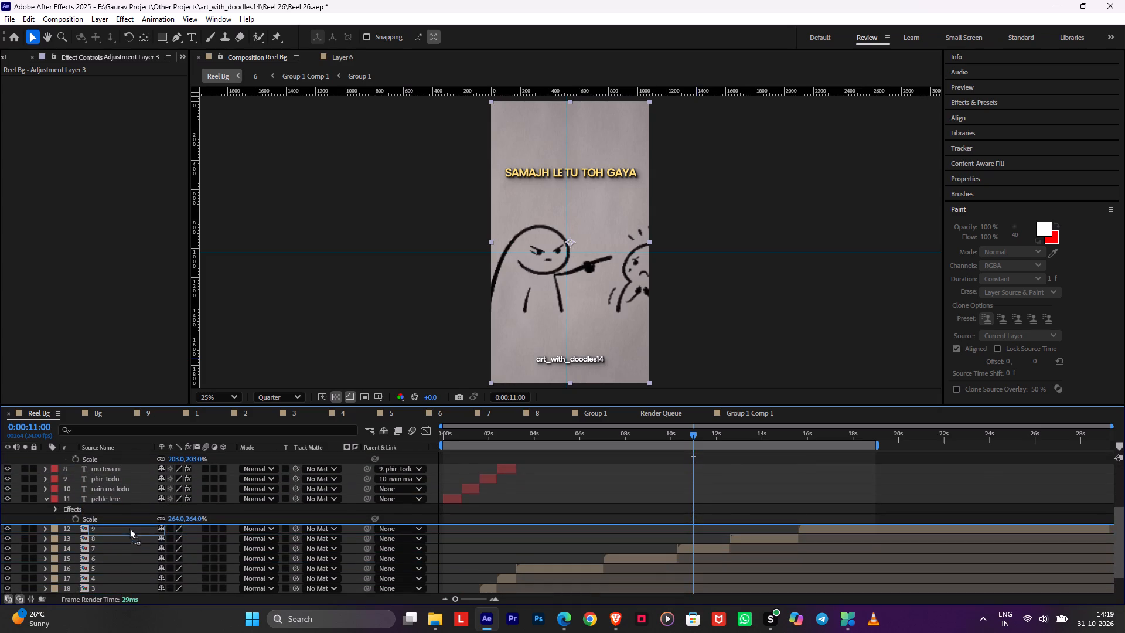
{"action": "left_click_drag", "start_coordinate": [129, 528], "coordinate": [129, 527]}
Apply the Curves effect to the adjustment layer and bend the RGB curve slightly downward in the shadows to darken the scenes.
{"action": "key", "text": "space"}
{"action": "key", "text": "c"}
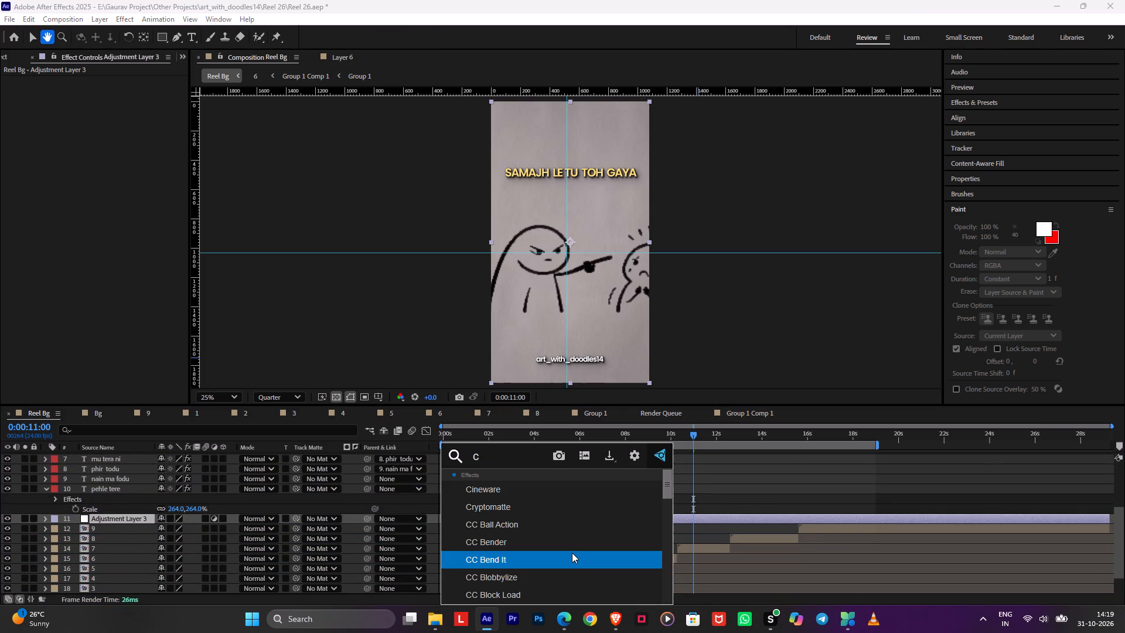
{"action": "type", "text": "urv"}
{"action": "left_click", "coordinate": [519, 489]}
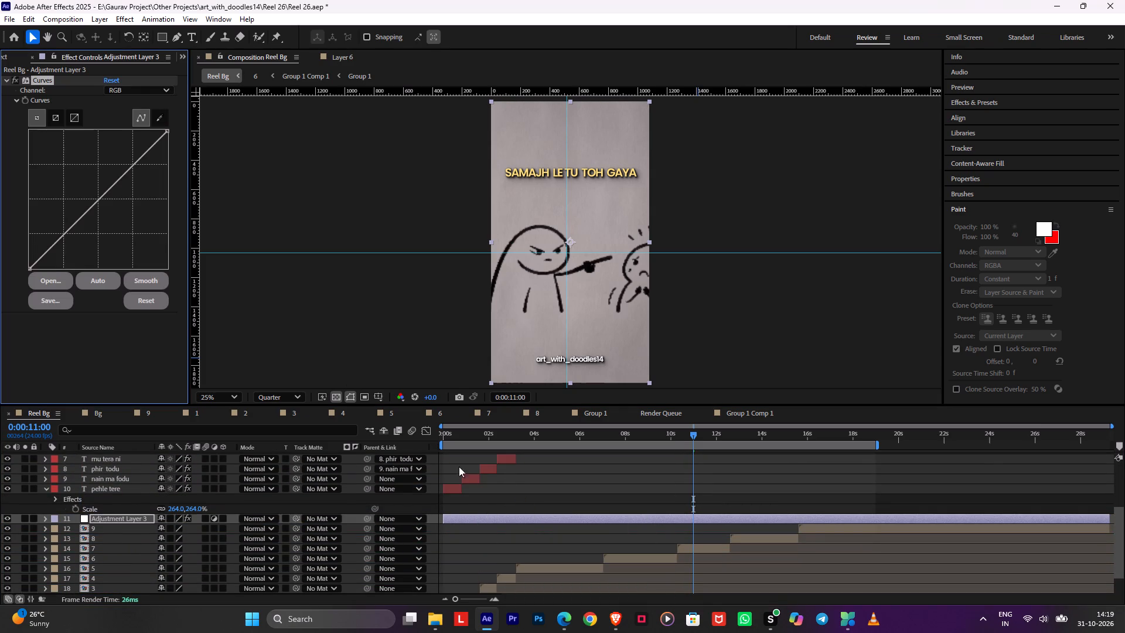
{"action": "left_click_drag", "start_coordinate": [63, 233], "coordinate": [69, 239]}
Play back Reel Bg to check the darkened scenes, and save the project.
{"action": "key", "text": "space"}
{"action": "left_click", "coordinate": [752, 486]}
{"action": "key", "text": "ctrl+s"}
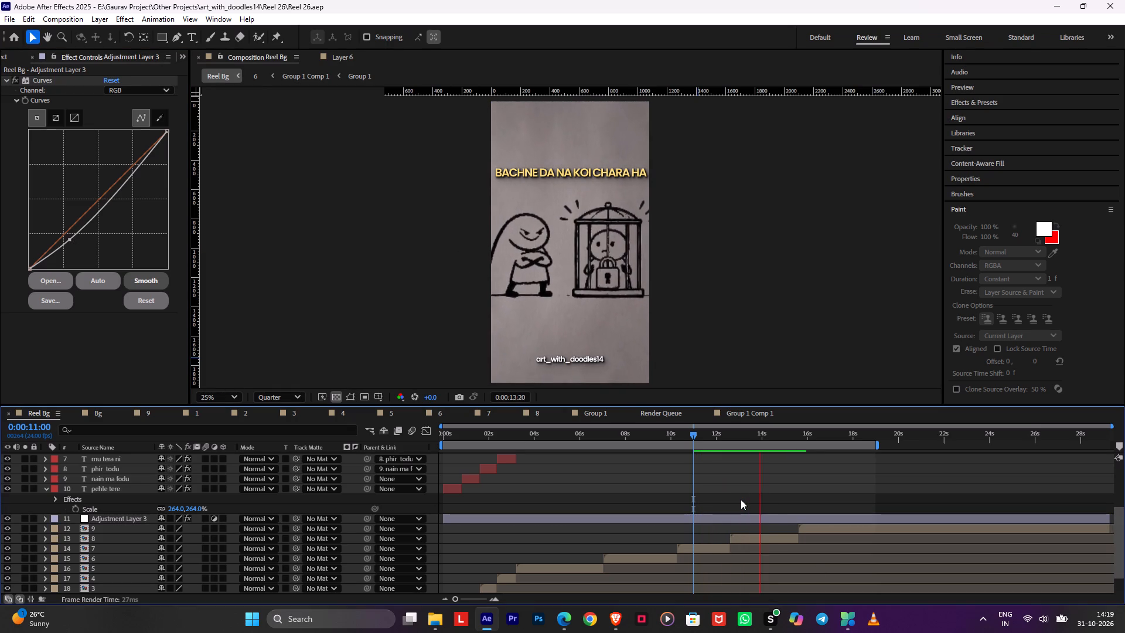
{"action": "scroll", "coordinate": [741, 499], "scroll_direction": "down", "scroll_amount": 1, "text": "alt"}
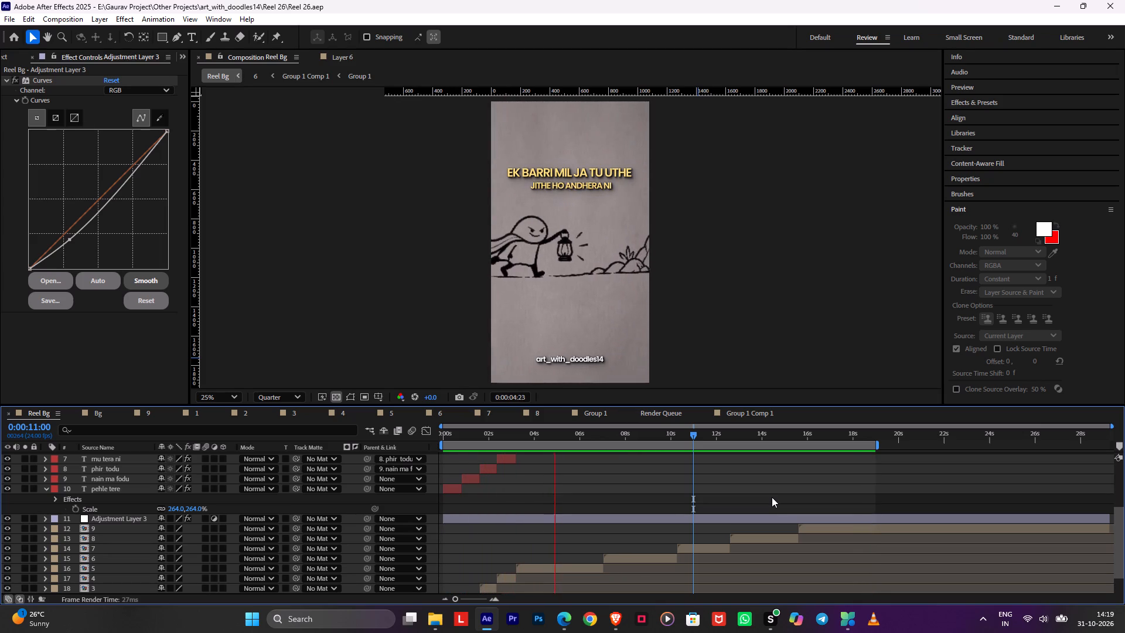
{"action": "key", "text": "ctrl+s"}
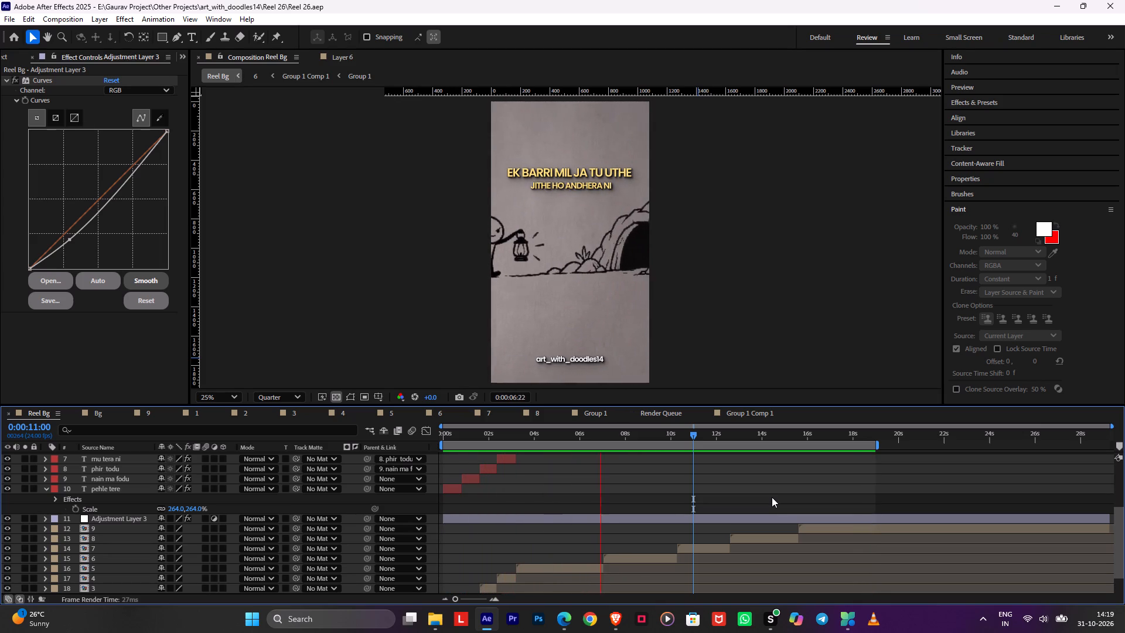
{"action": "key", "text": "space"}
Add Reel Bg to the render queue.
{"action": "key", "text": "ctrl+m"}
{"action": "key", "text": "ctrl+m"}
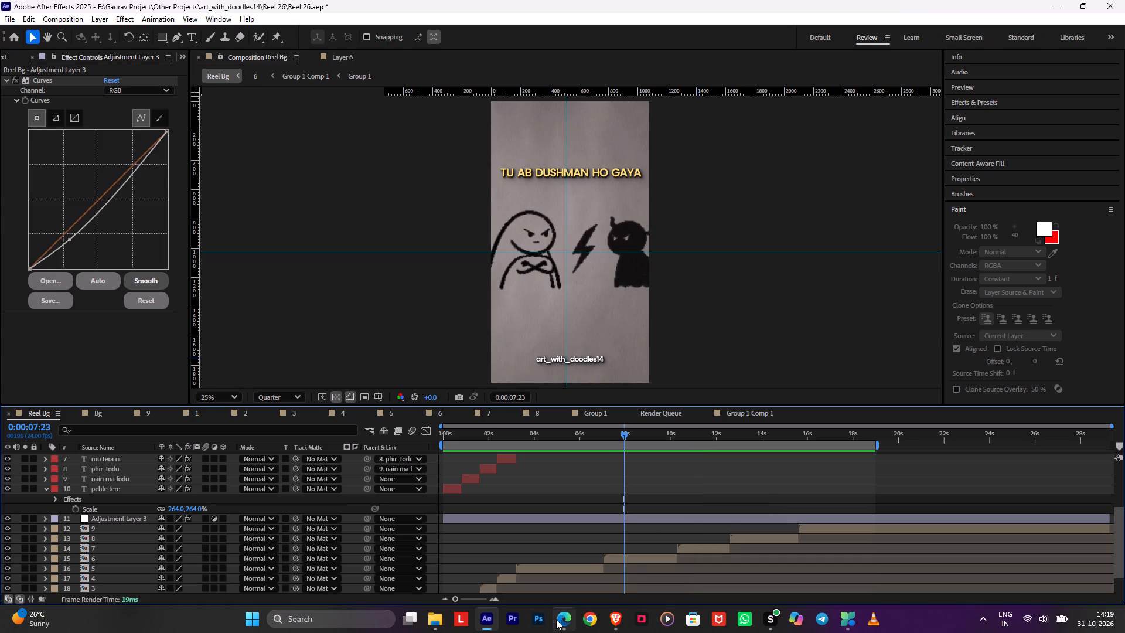
Switch to Brave, restart the Radhimaa music video from its beginning, and return to After Effects.
{"action": "left_click", "coordinate": [612, 617], "text": "ctrl"}
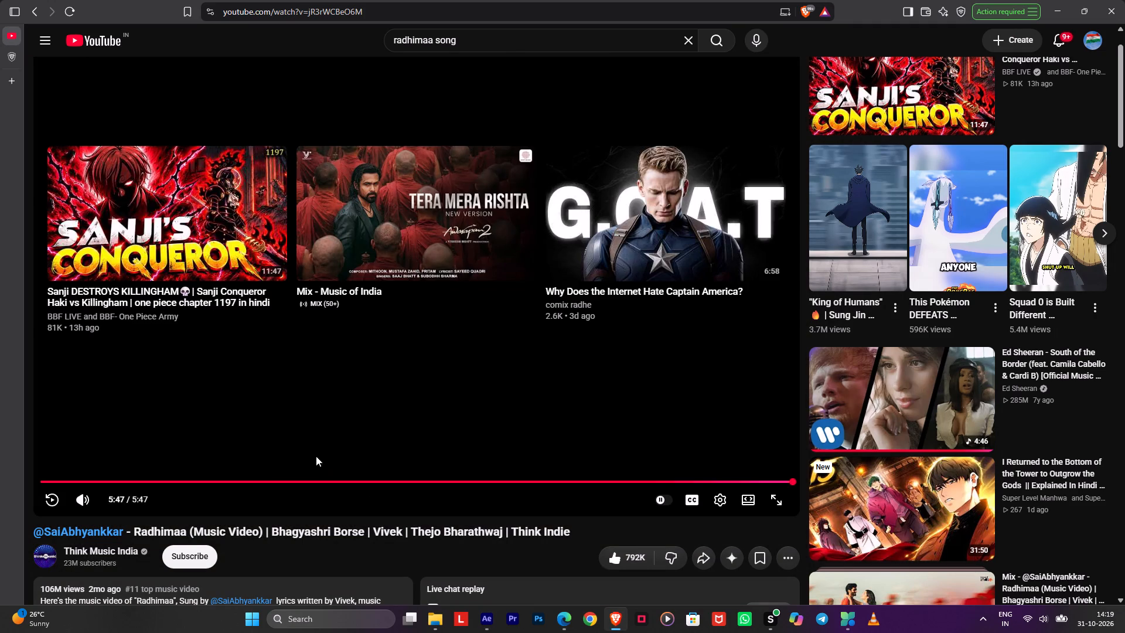
{"action": "left_click_drag", "start_coordinate": [259, 482], "coordinate": [0, 479], "text": "ctrl"}
{"action": "right_click_drag", "start_coordinate": [537, 517], "coordinate": [530, 518], "text": "ctrl"}
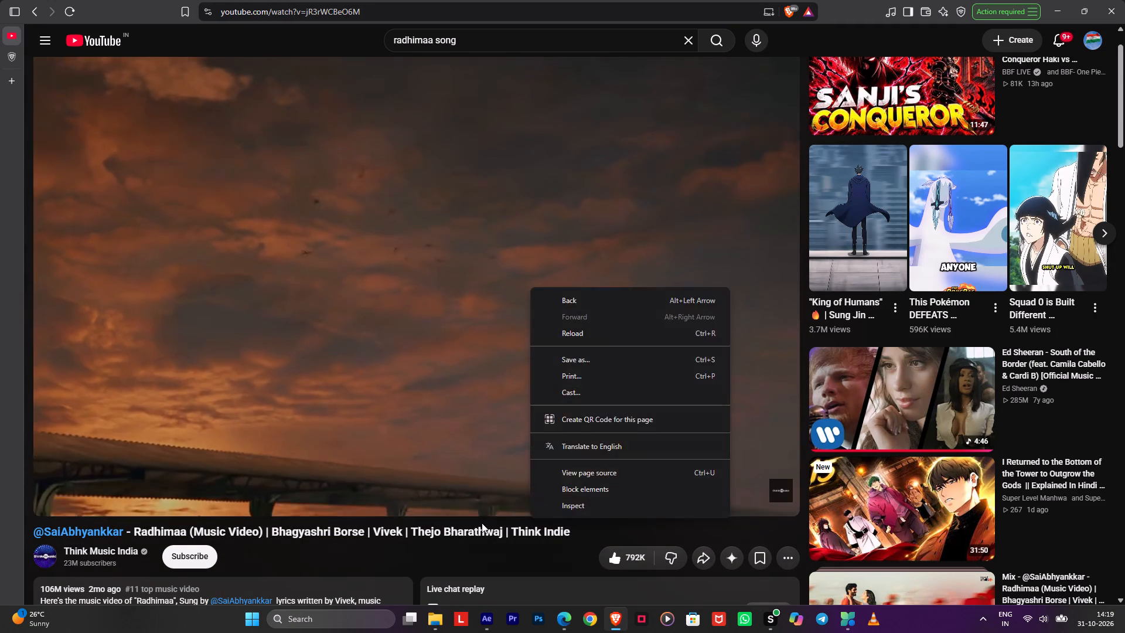
{"action": "left_click", "coordinate": [479, 523], "text": "ctrl"}
{"action": "left_click", "coordinate": [619, 622], "text": "ctrl"}
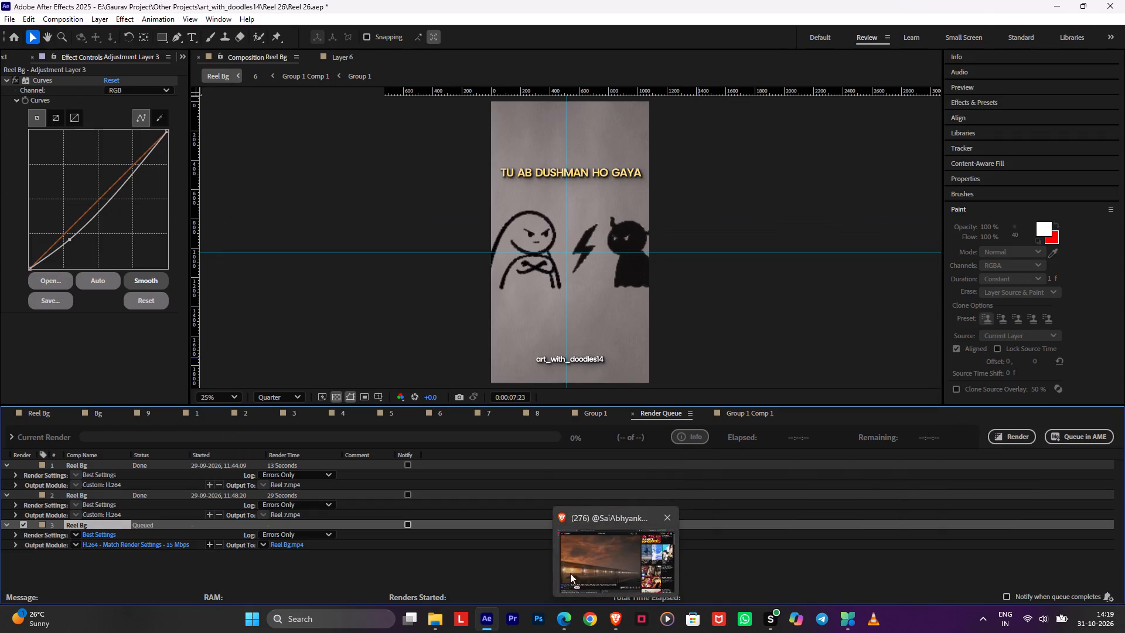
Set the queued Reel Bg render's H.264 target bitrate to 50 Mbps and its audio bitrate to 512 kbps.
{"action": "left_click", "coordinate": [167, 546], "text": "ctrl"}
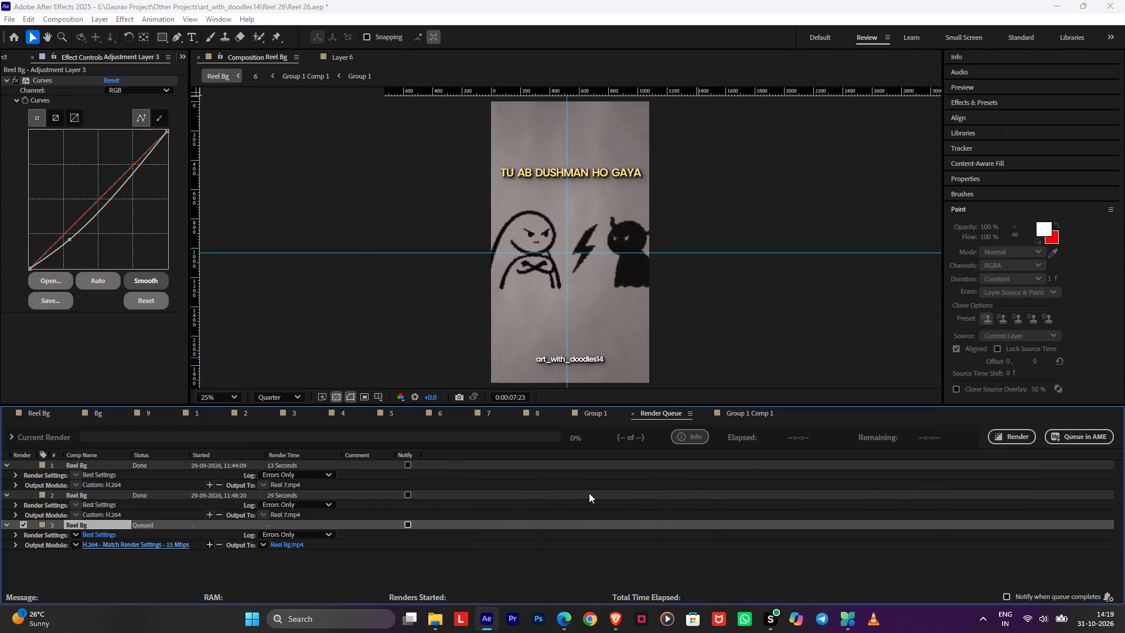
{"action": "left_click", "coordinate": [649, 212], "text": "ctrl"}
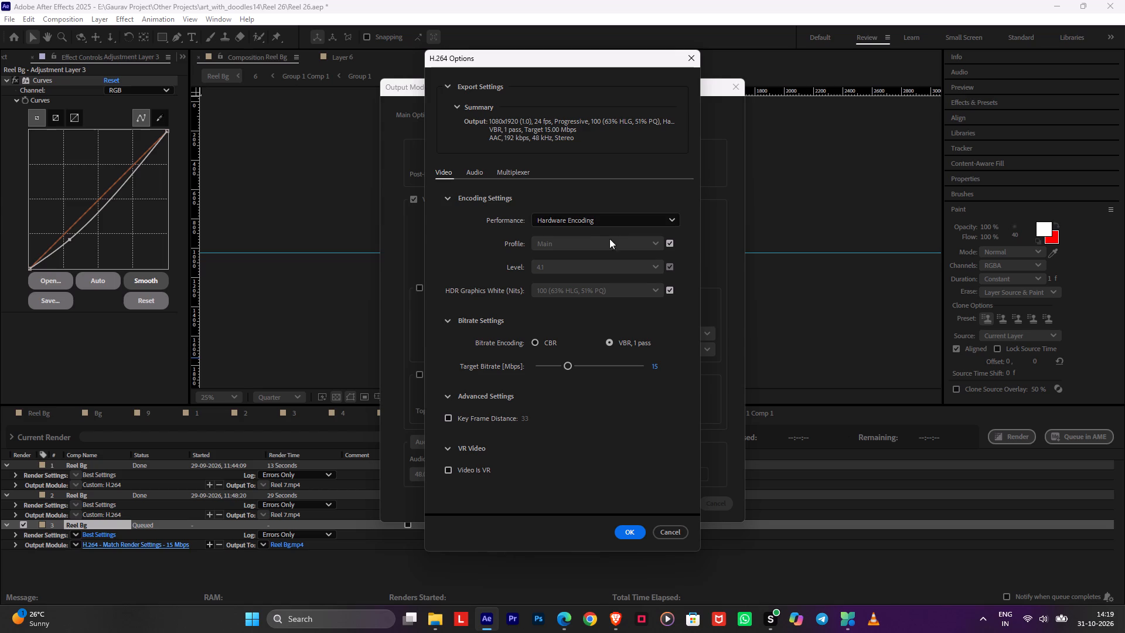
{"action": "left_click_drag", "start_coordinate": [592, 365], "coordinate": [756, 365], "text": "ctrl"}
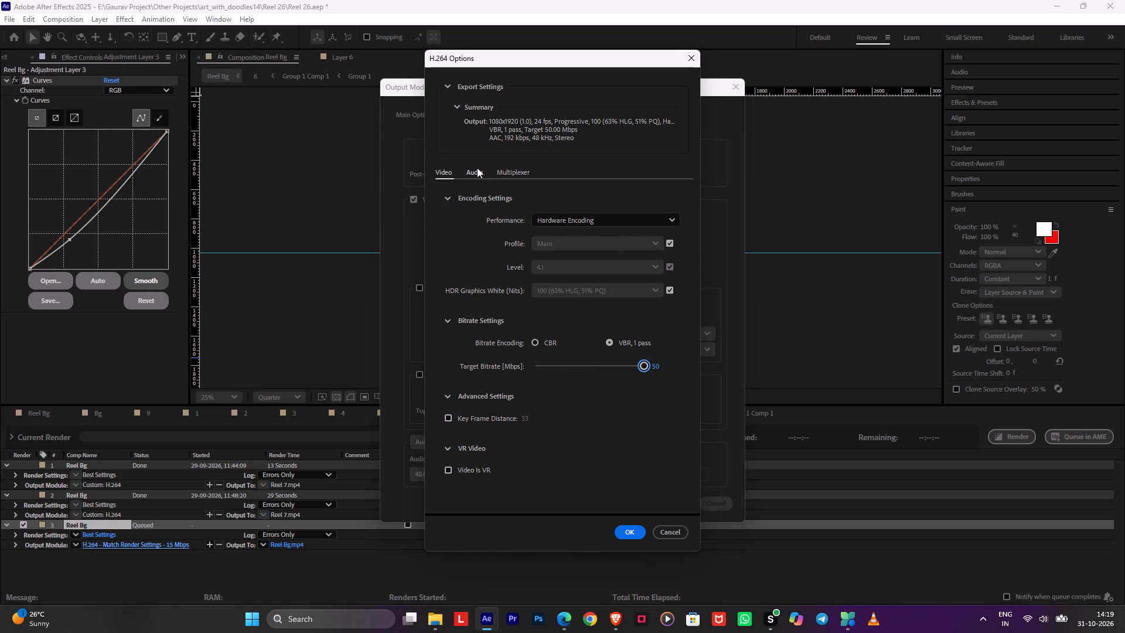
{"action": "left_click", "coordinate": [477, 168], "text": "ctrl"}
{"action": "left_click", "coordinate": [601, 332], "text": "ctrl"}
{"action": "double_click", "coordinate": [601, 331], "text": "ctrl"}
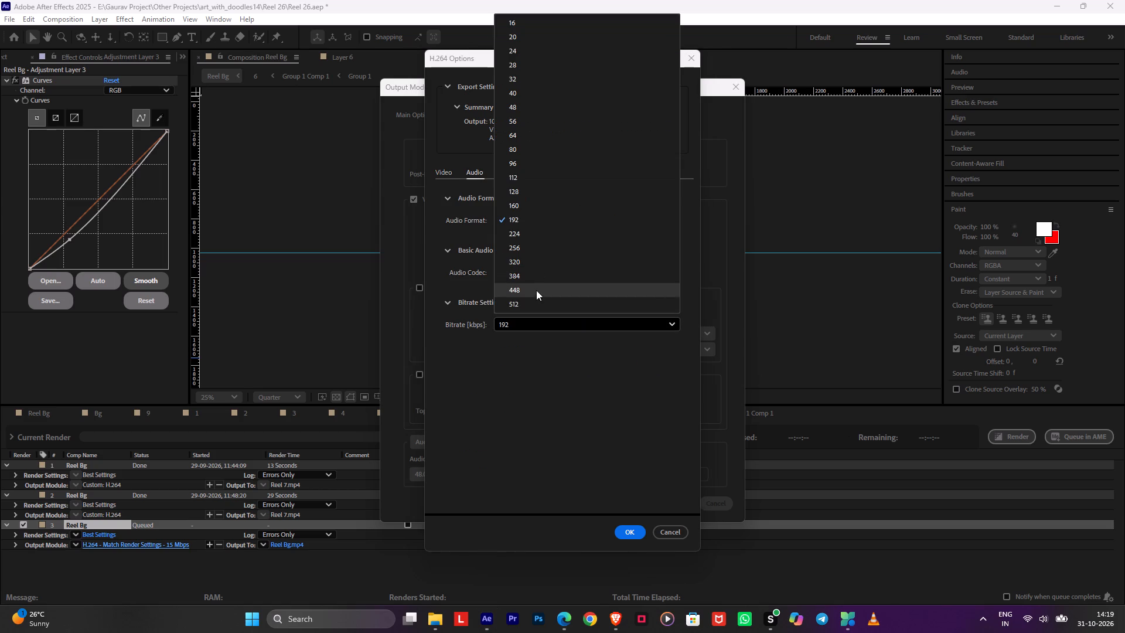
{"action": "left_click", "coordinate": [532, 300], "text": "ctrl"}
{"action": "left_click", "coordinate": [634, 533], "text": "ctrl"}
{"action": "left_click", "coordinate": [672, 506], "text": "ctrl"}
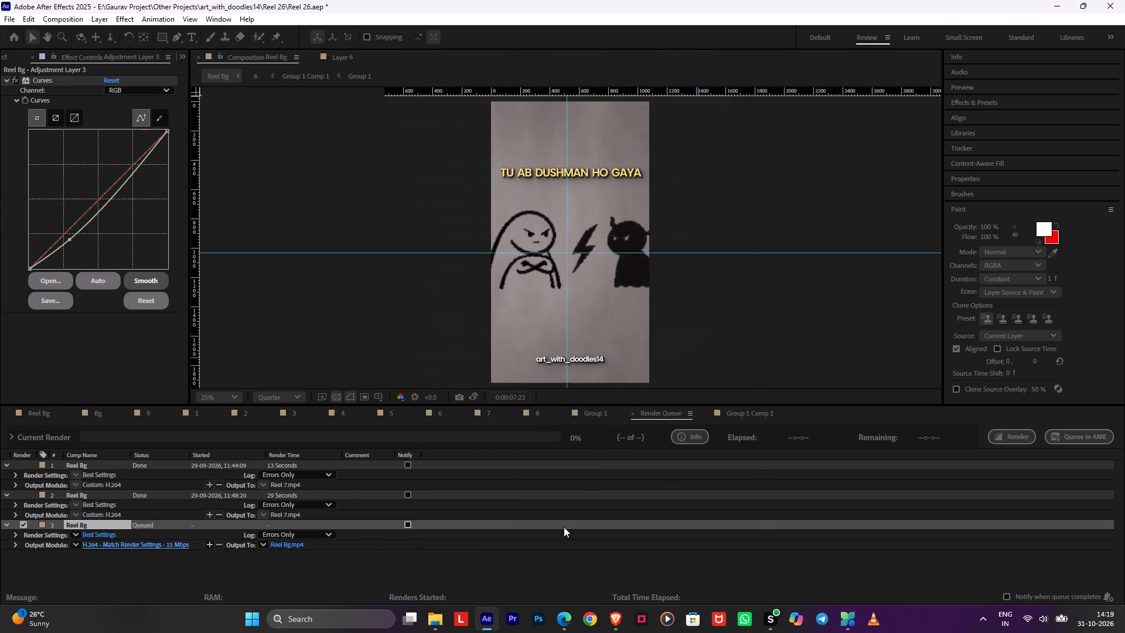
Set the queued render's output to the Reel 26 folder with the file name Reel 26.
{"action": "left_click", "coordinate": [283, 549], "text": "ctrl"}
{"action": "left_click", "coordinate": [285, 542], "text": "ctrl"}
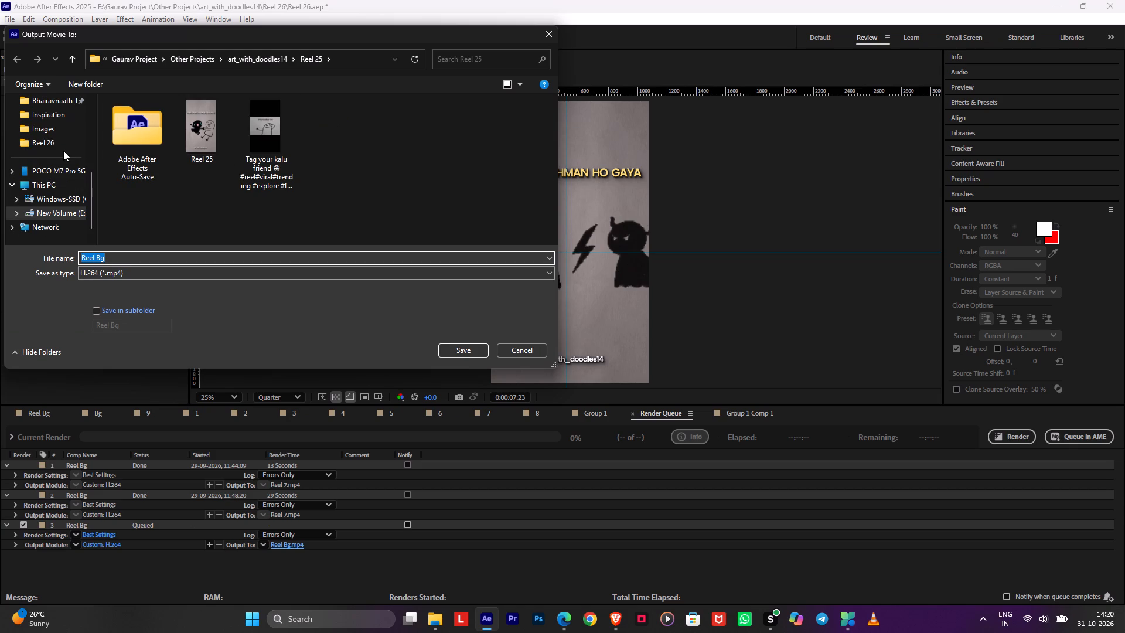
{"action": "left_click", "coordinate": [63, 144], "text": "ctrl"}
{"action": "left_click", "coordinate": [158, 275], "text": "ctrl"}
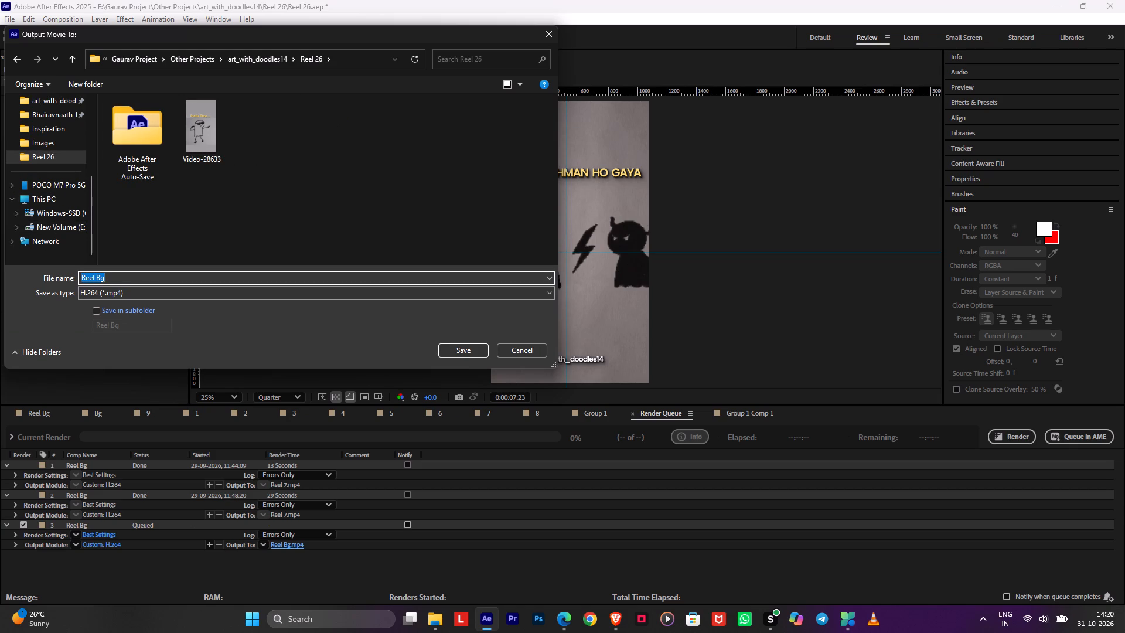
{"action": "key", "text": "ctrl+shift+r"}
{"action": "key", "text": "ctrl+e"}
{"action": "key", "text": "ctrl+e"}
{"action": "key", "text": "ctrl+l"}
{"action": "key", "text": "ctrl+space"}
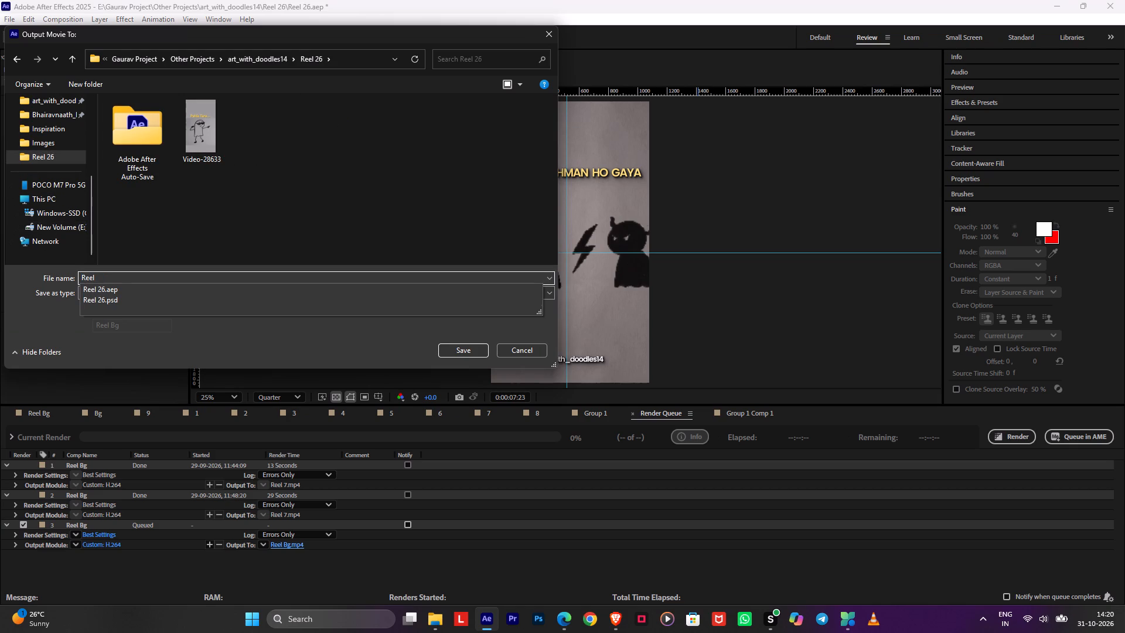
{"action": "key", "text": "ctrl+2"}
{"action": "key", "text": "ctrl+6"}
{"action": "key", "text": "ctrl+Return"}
Return to the Reel Bg timeline, save the project, and rename the composition as Reel 26.
{"action": "key", "text": "ctrl+Tab"}
{"action": "key", "text": "ctrl+Left"}
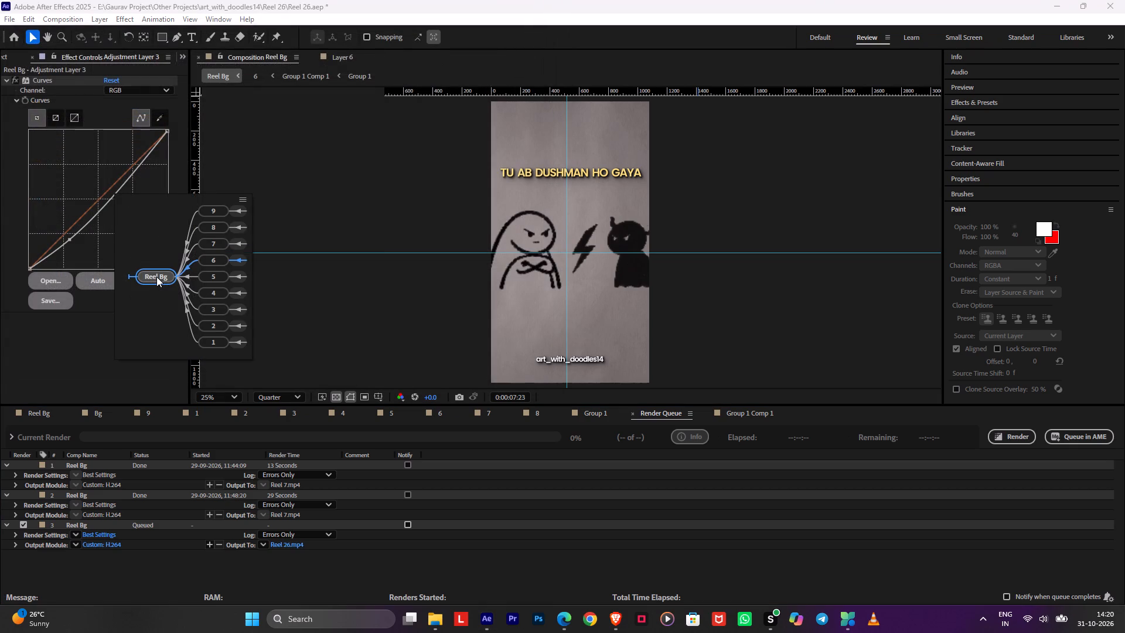
{"action": "key", "text": "ctrl+Return"}
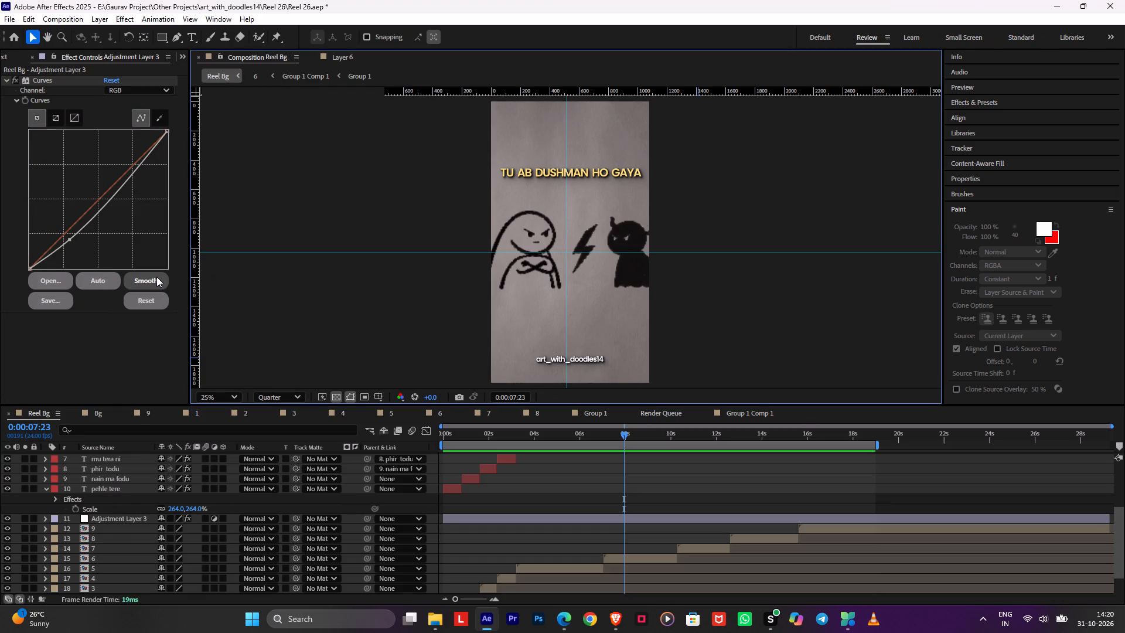
{"action": "key", "text": "ctrl+s"}
{"action": "key", "text": "ctrl+k"}
{"action": "type", "text": "Reel"}
{"action": "key", "text": "space"}
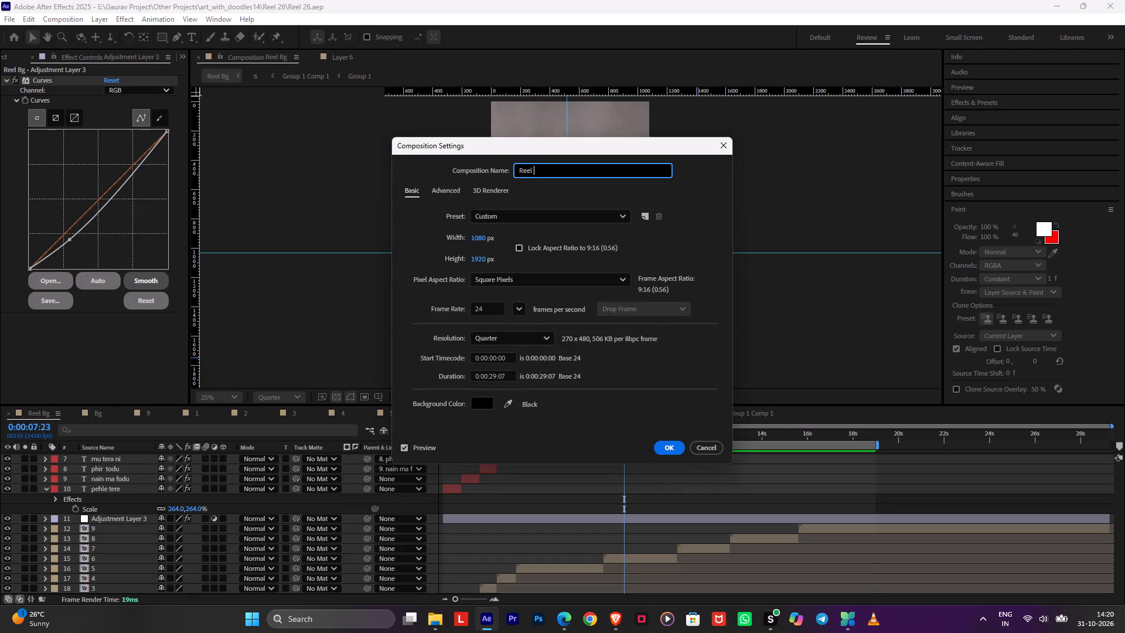
{"action": "type", "text": "26"}
{"action": "key", "text": "Return"}
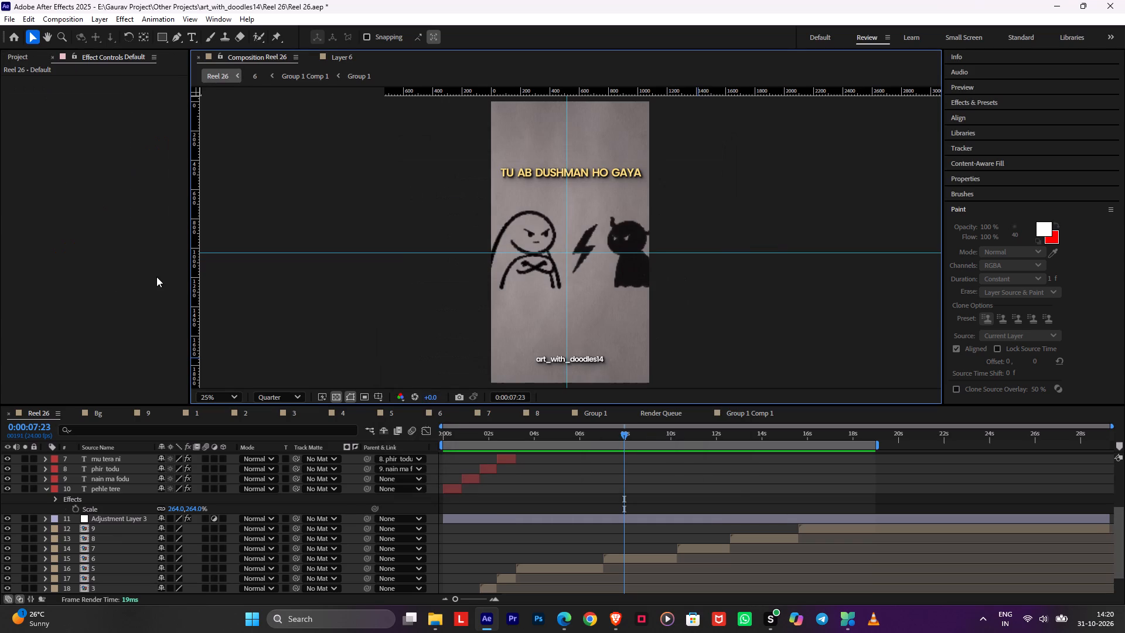
Turn on the 9:16 aspect ratio lock in the Reel 26 composition's settings.
{"action": "key", "text": "ctrl+k"}
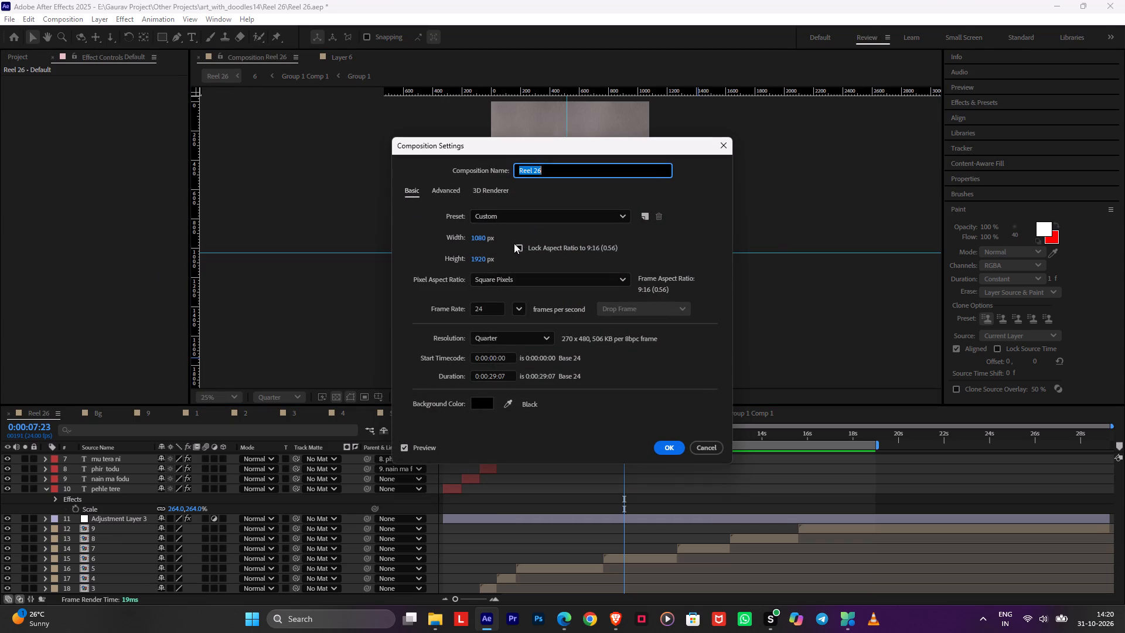
{"action": "left_click", "coordinate": [516, 246]}
{"action": "left_click", "coordinate": [668, 450]}
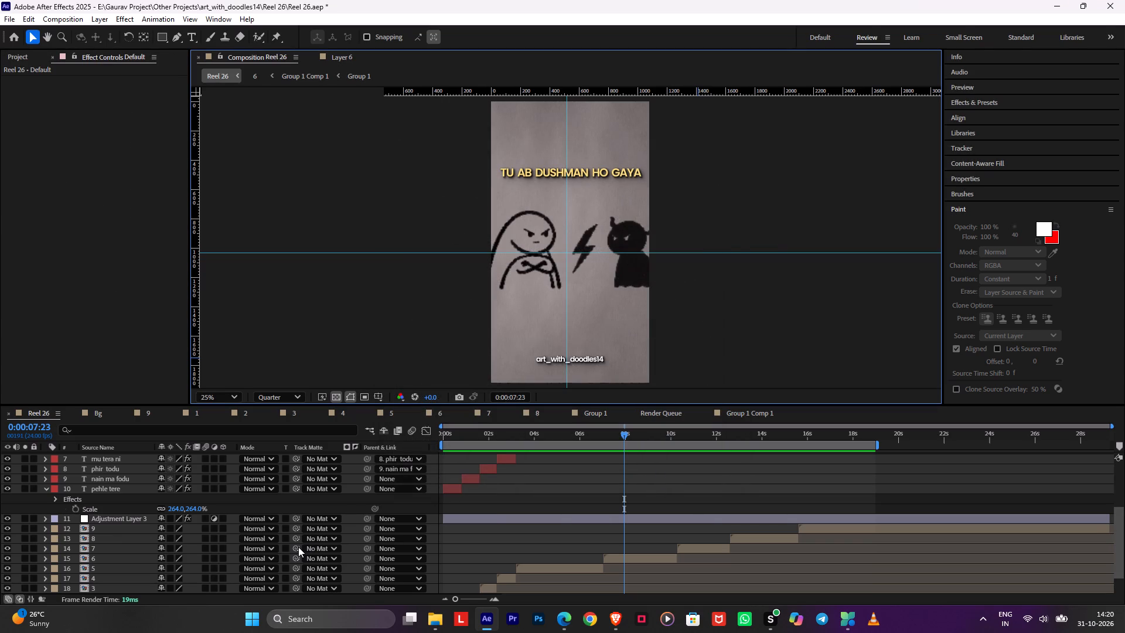
Delete the three older render queue entries, keeping only the new Reel 26 entry that outputs Reel 26_1.mp4.
{"action": "key", "text": "ctrl+a"}
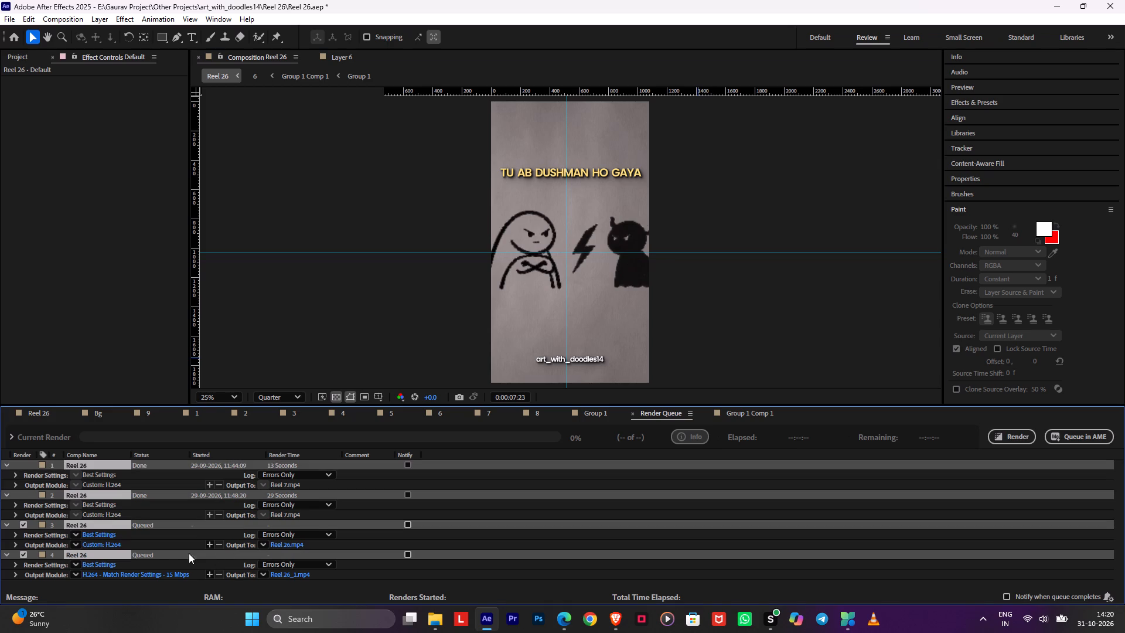
{"action": "left_click", "coordinate": [99, 552], "text": "ctrl"}
{"action": "key", "text": "Delete"}
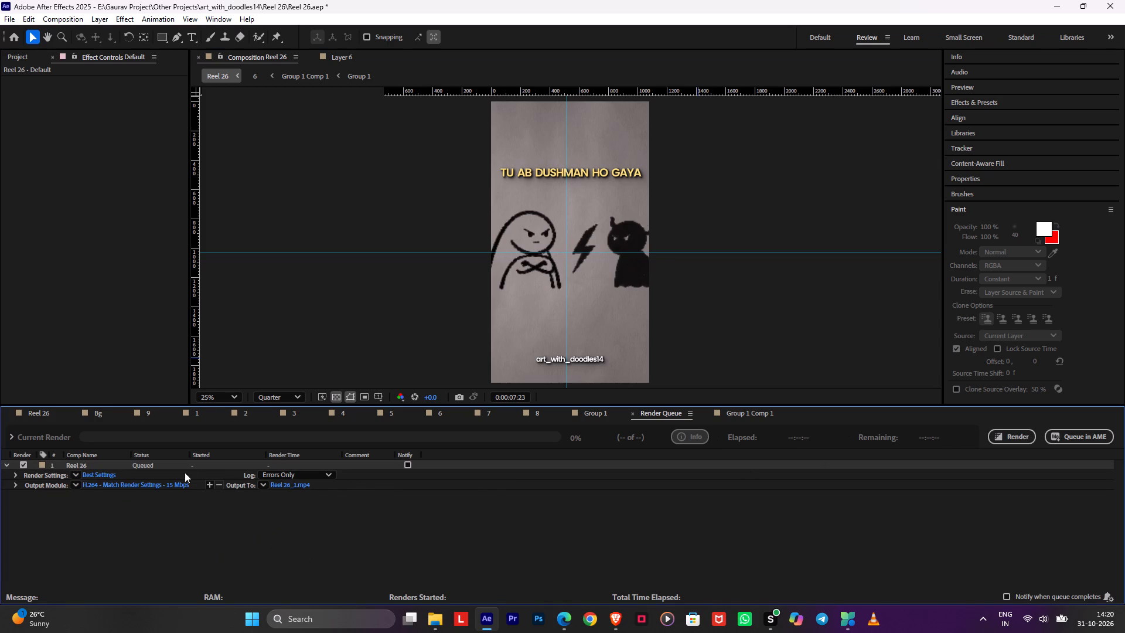
Set the Reel 26 H.264 output to a 50 Mbps video target bitrate and a 512 kbps audio bitrate.
{"action": "left_click", "coordinate": [162, 484]}
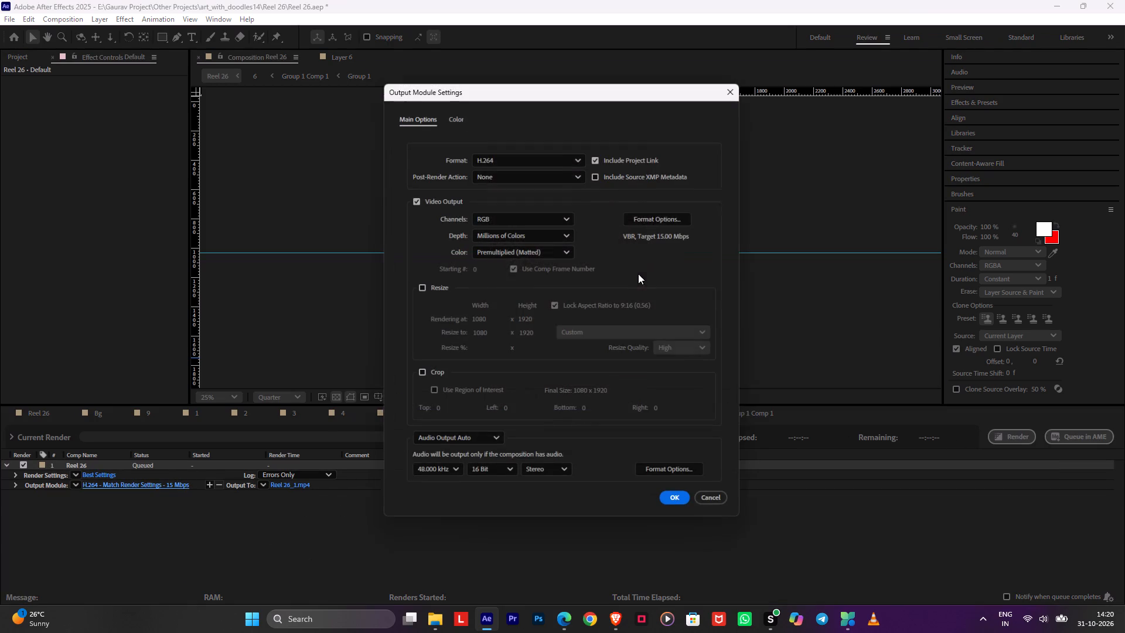
{"action": "left_click", "coordinate": [659, 207]}
{"action": "left_click", "coordinate": [658, 213]}
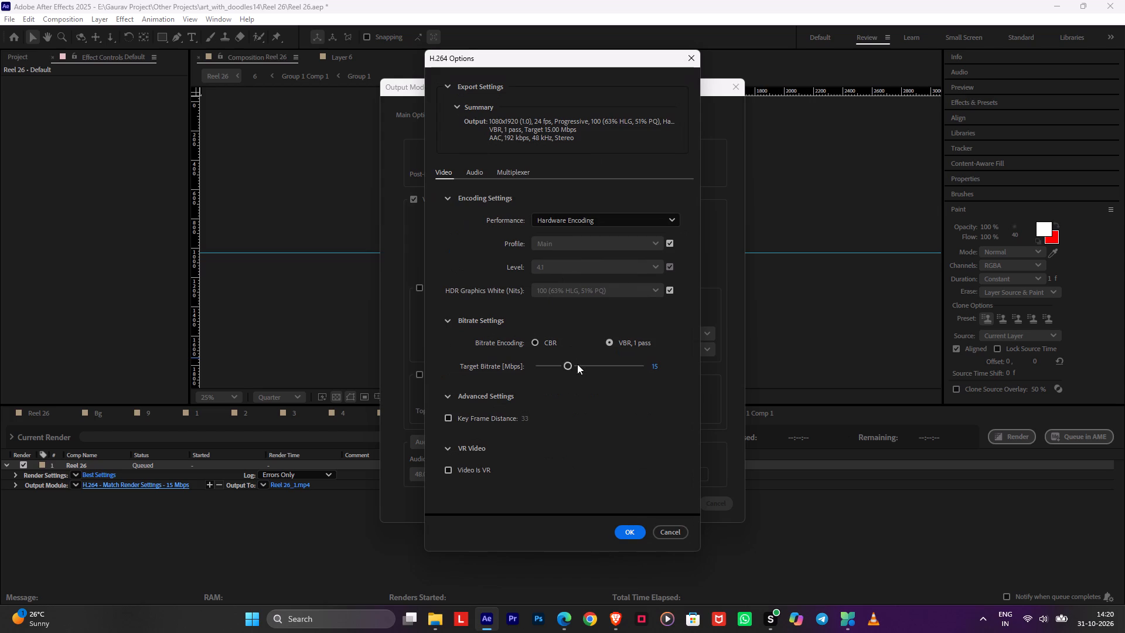
{"action": "left_click_drag", "start_coordinate": [577, 364], "coordinate": [751, 381]}
{"action": "left_click", "coordinate": [482, 173]}
{"action": "left_click", "coordinate": [555, 322]}
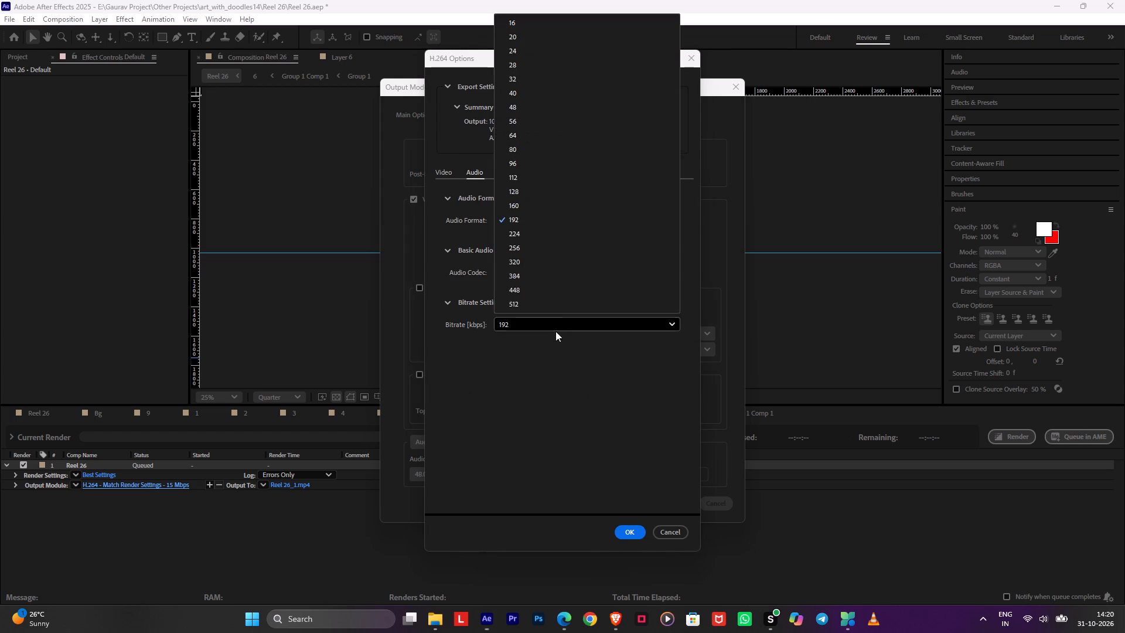
{"action": "left_click", "coordinate": [555, 302]}
{"action": "left_click", "coordinate": [626, 525]}
{"action": "left_click", "coordinate": [629, 536]}
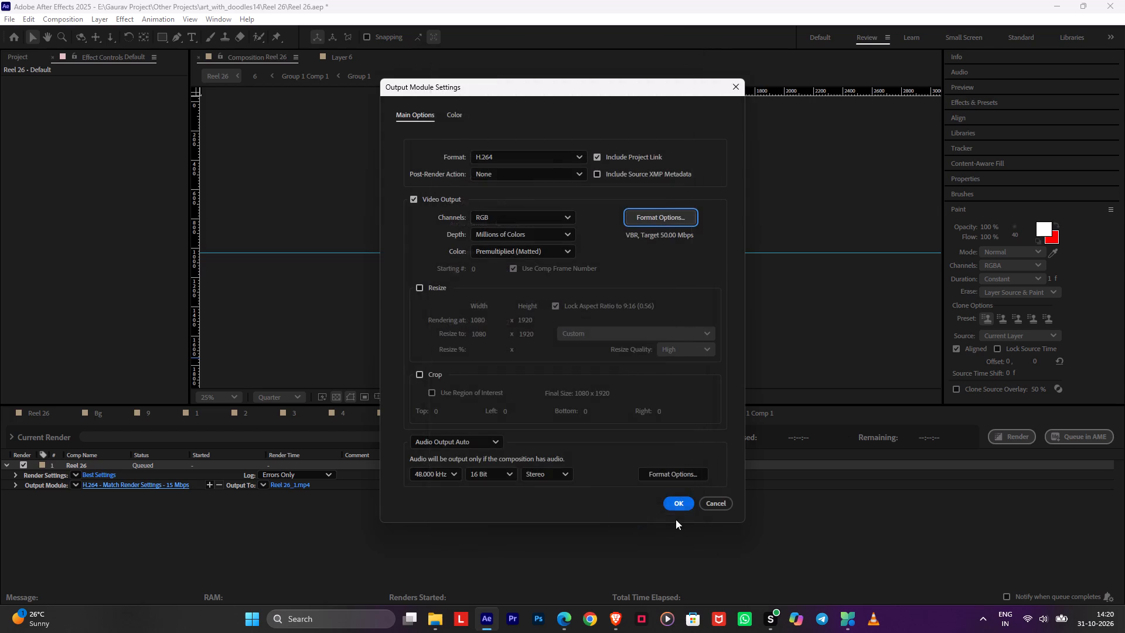
{"action": "left_click", "coordinate": [680, 501]}
Start rendering the queued Reel 26 composition.
{"action": "left_click", "coordinate": [998, 434]}
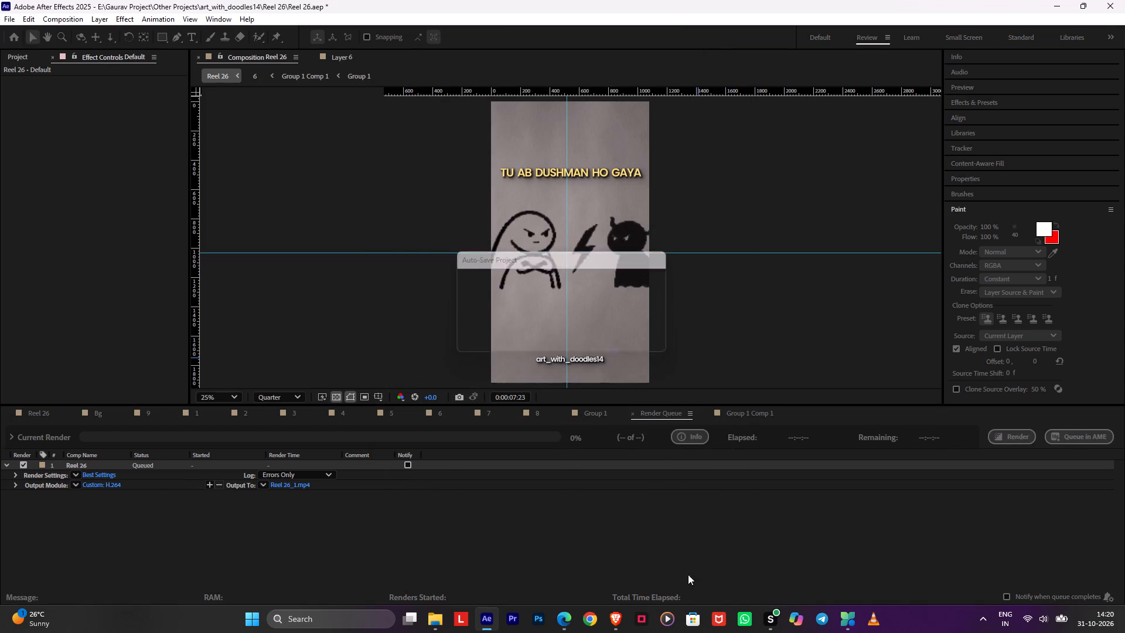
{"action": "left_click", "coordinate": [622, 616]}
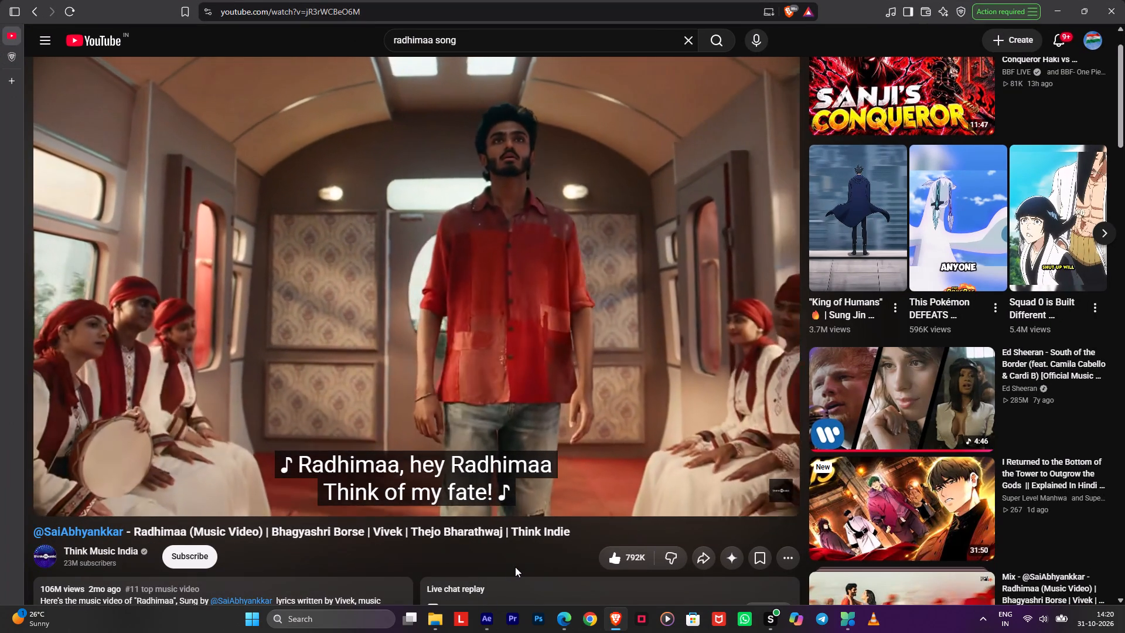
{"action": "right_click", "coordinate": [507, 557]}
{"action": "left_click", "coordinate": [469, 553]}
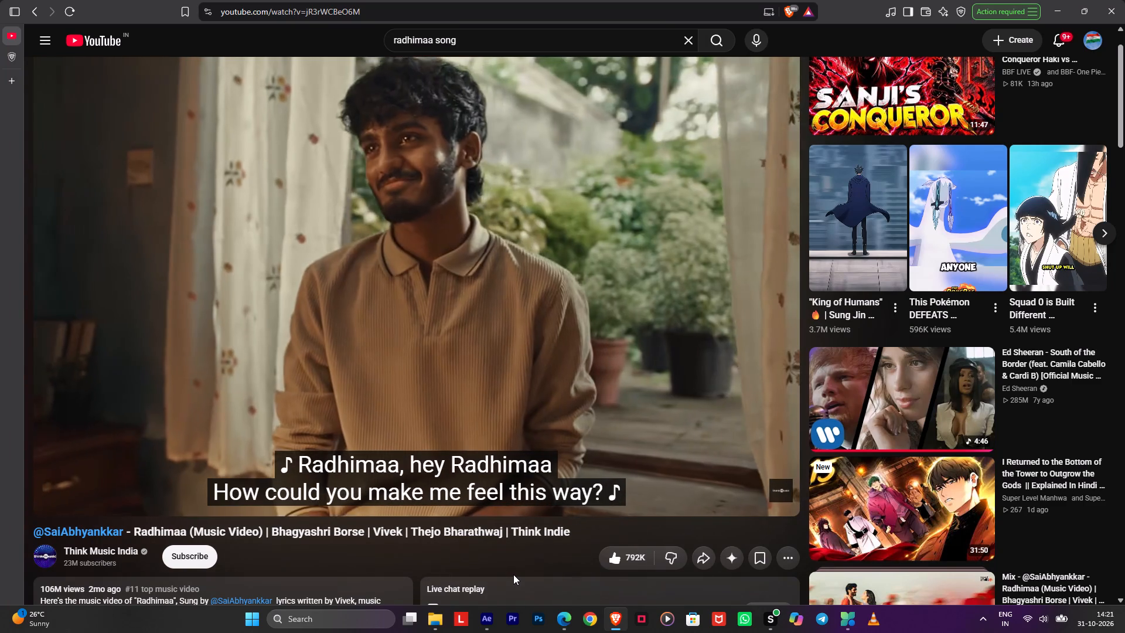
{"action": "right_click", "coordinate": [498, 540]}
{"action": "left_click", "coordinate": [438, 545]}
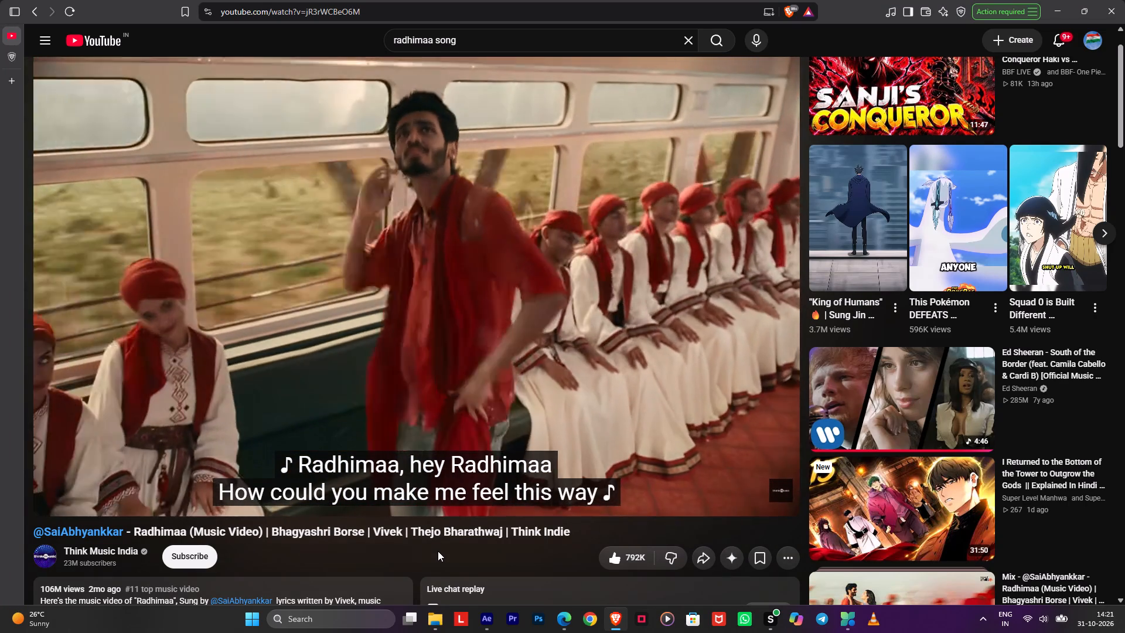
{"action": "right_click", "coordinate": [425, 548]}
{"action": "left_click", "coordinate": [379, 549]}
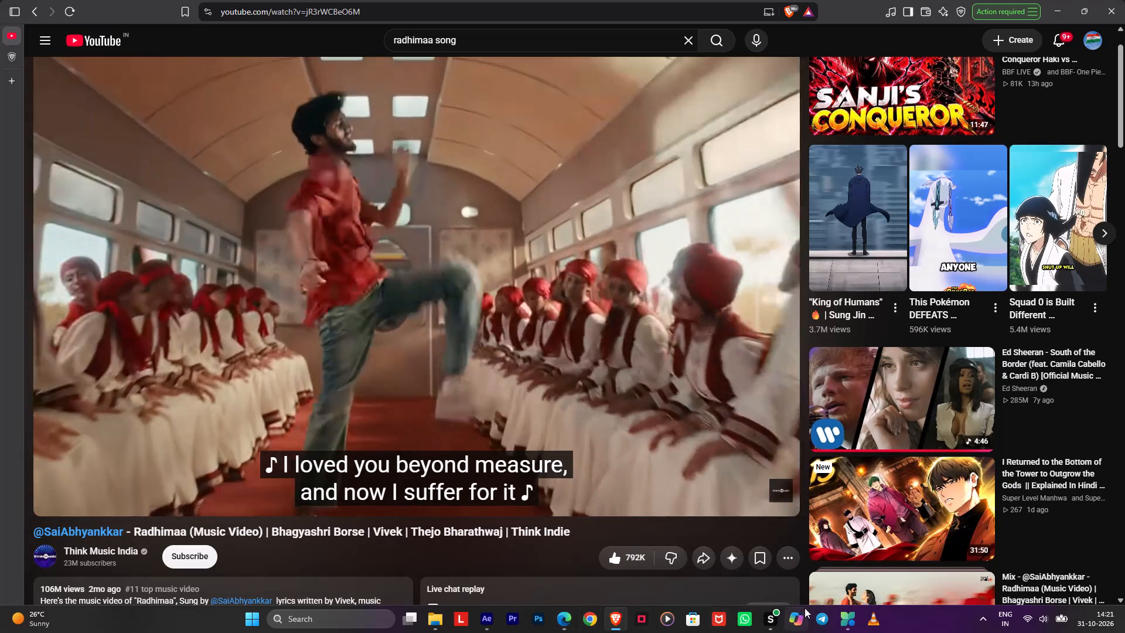
Switch to Microsoft PC Manager and run the PC boost to free memory.
{"action": "left_click", "coordinate": [818, 615]}
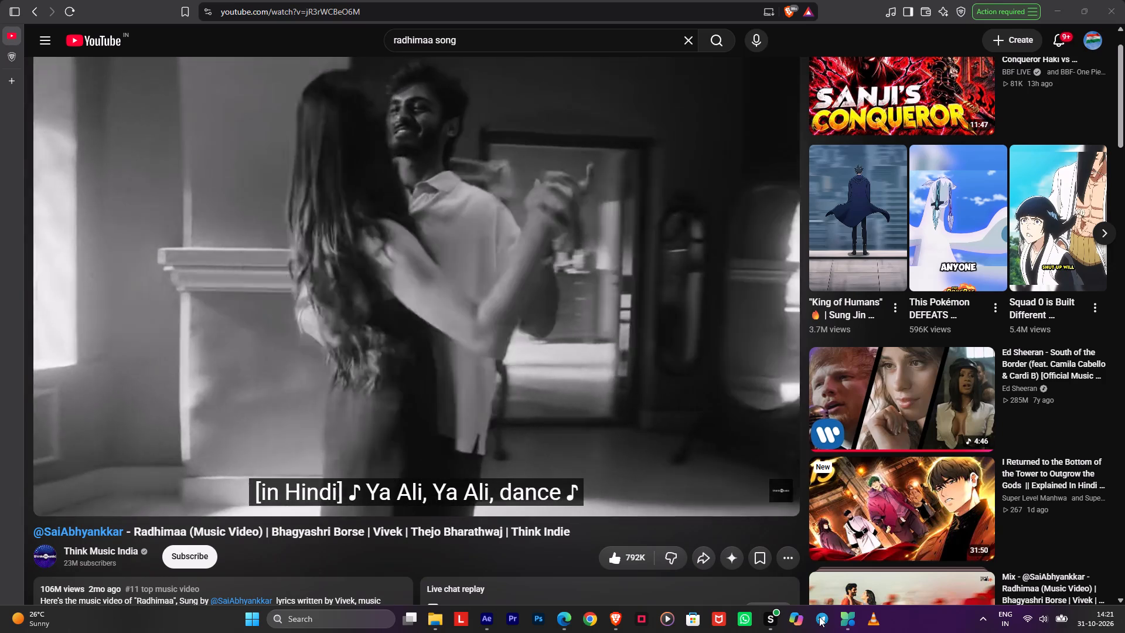
{"action": "left_click", "coordinate": [821, 617]}
{"action": "left_click", "coordinate": [847, 620]}
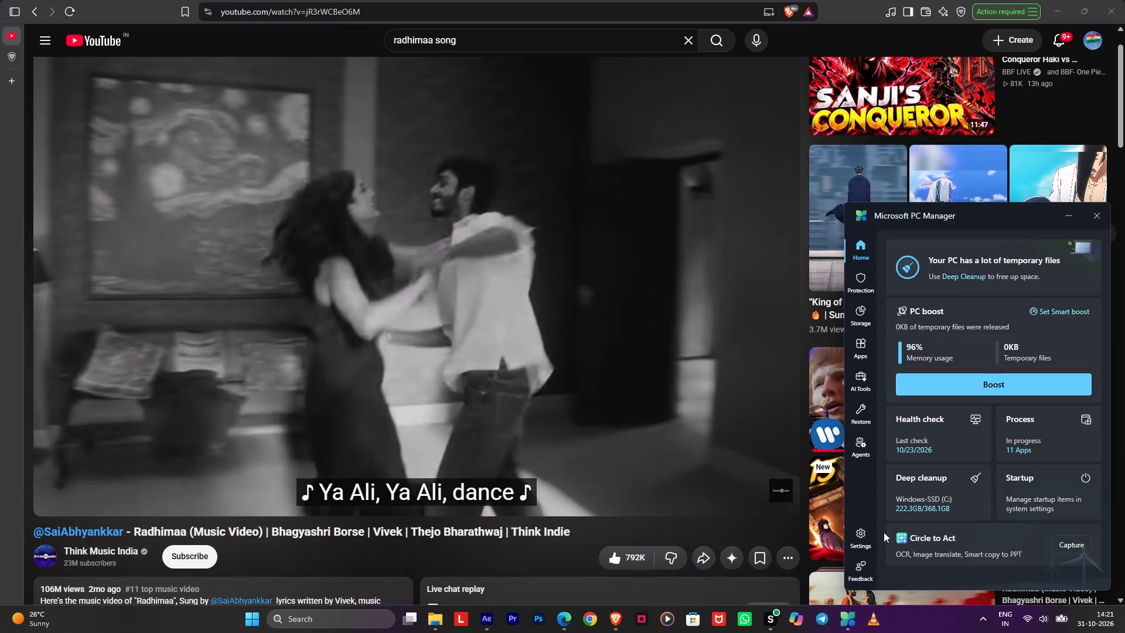
{"action": "left_click", "coordinate": [929, 378]}
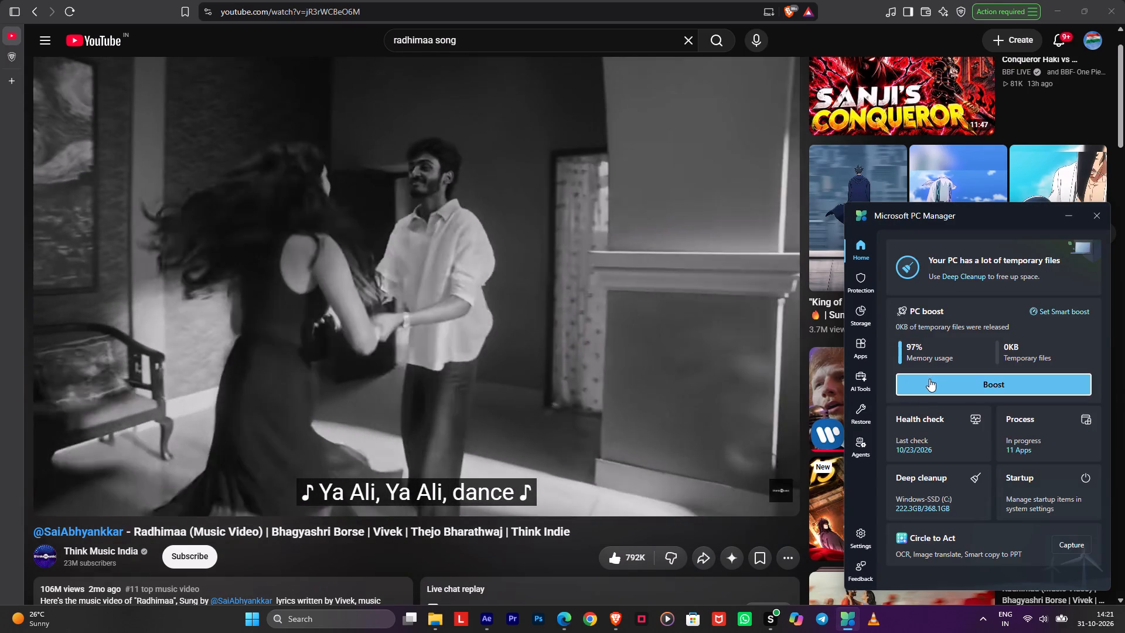